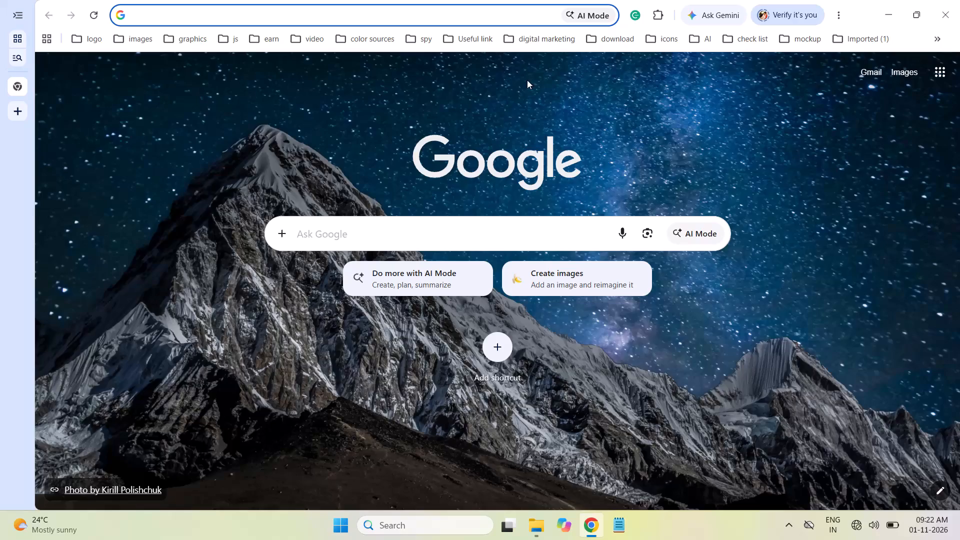
Switch to File Explorer, closing the duplicate Downloads window and bringing up the remaining one.
left_click(534, 136)
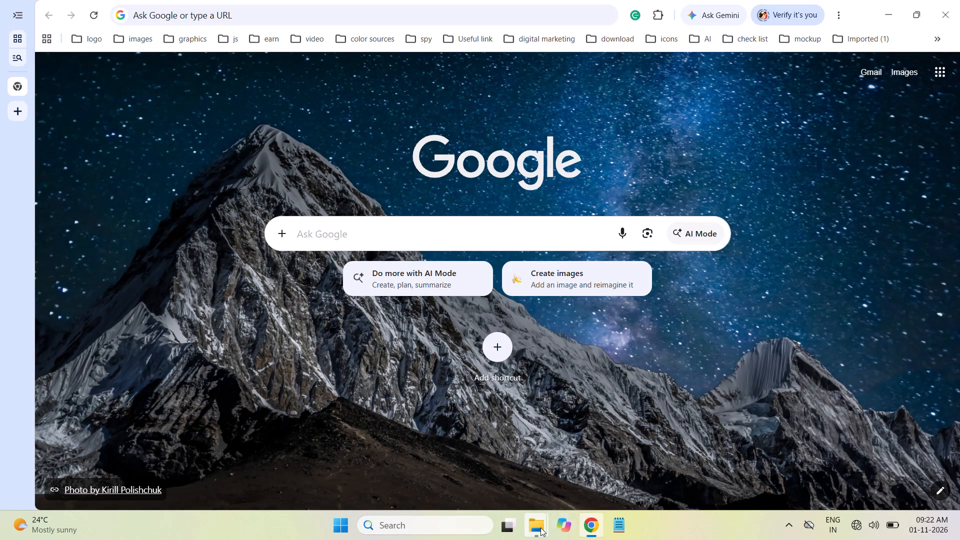
left_click(535, 525)
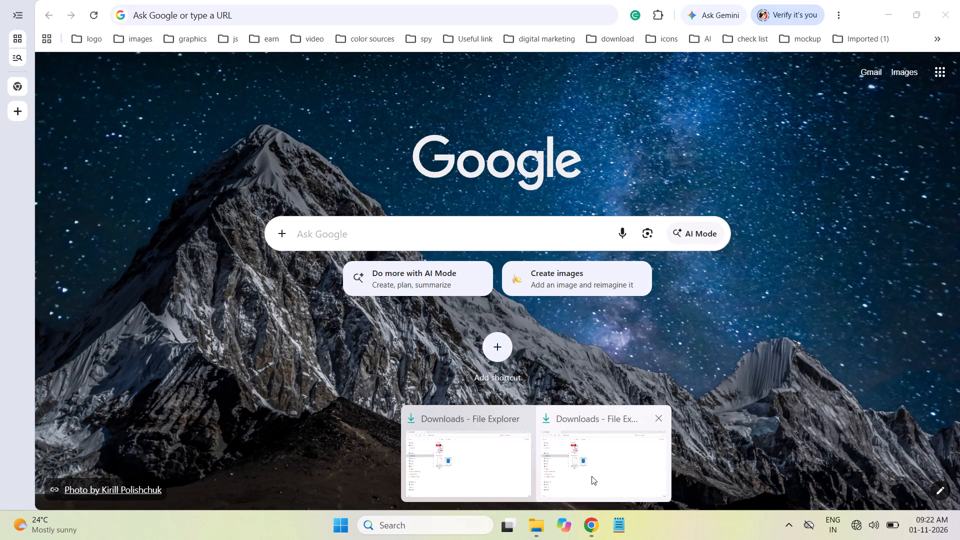
left_click(660, 417)
left_click(533, 467)
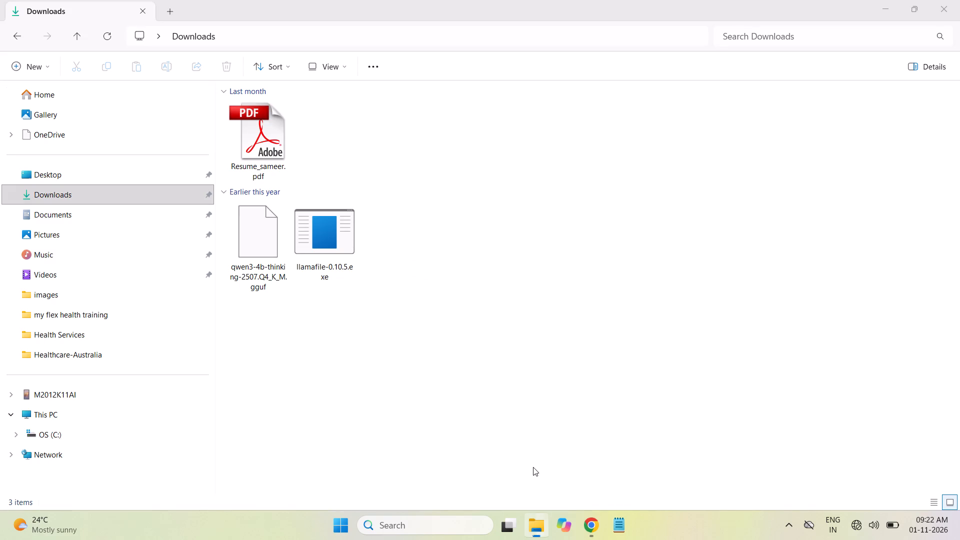
In a new File Explorer tab, go to Documents > work > LMC > Health Services > my flex health training.
left_click(170, 11)
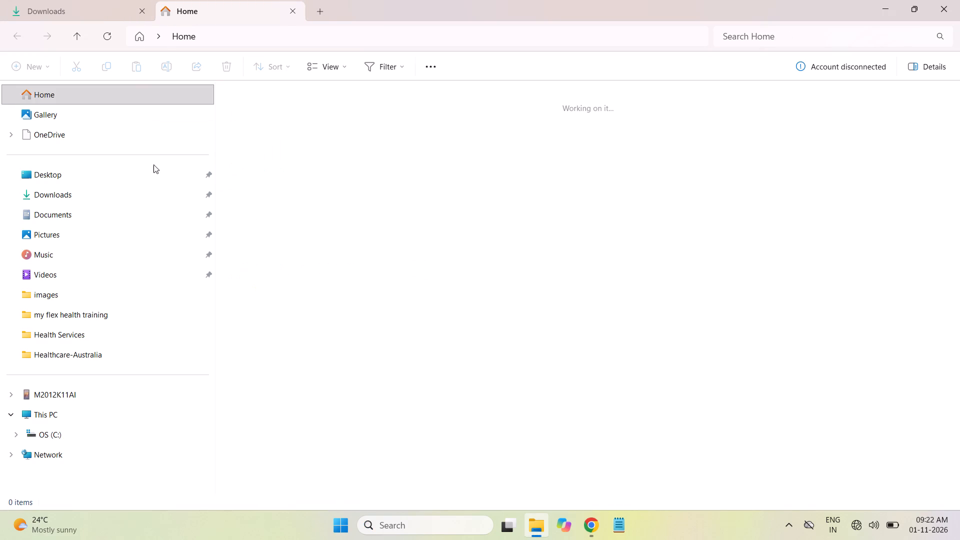
left_click(62, 213)
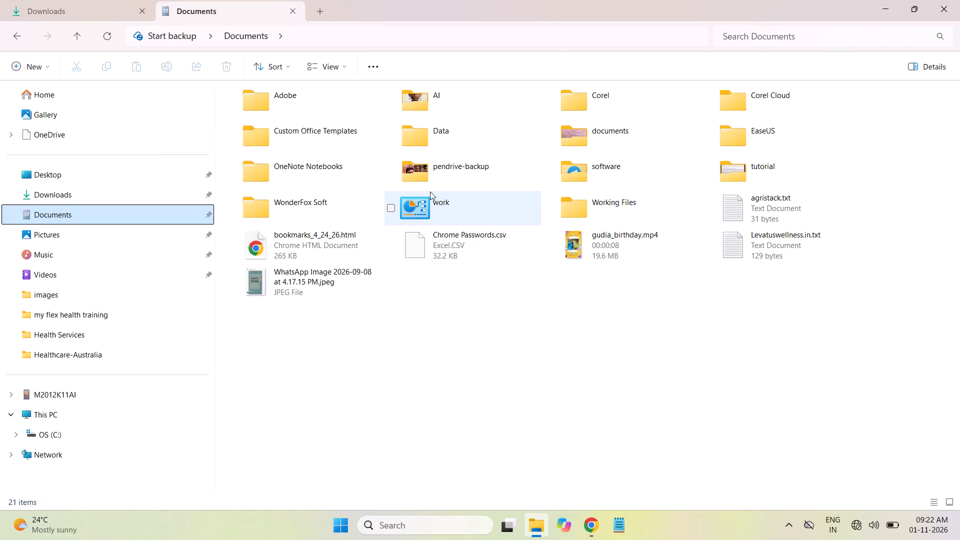
double_click(446, 210)
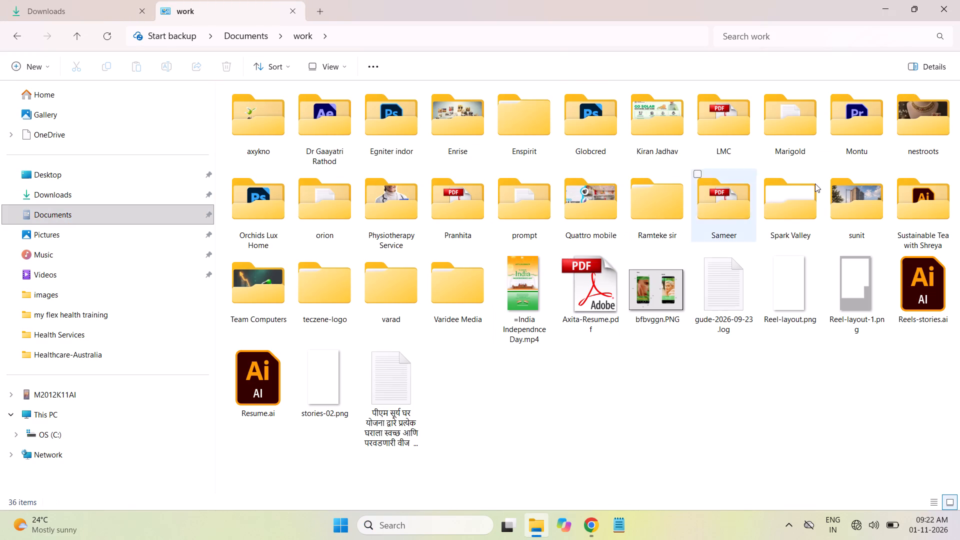
double_click(717, 128)
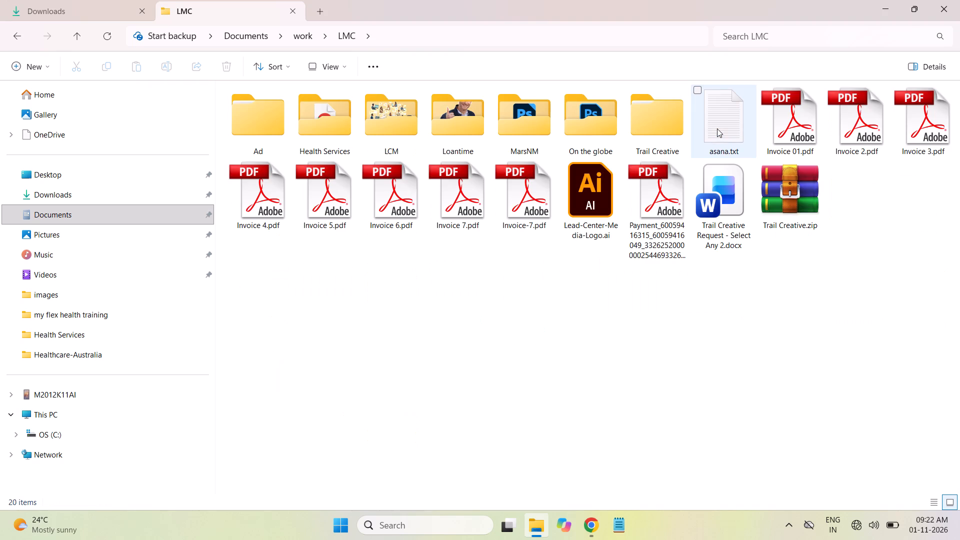
left_click(569, 297)
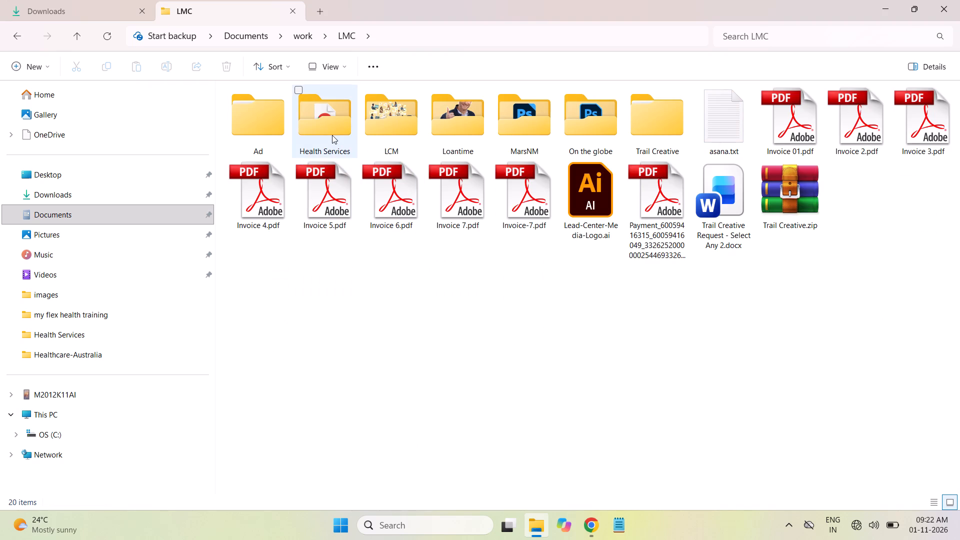
double_click(332, 134)
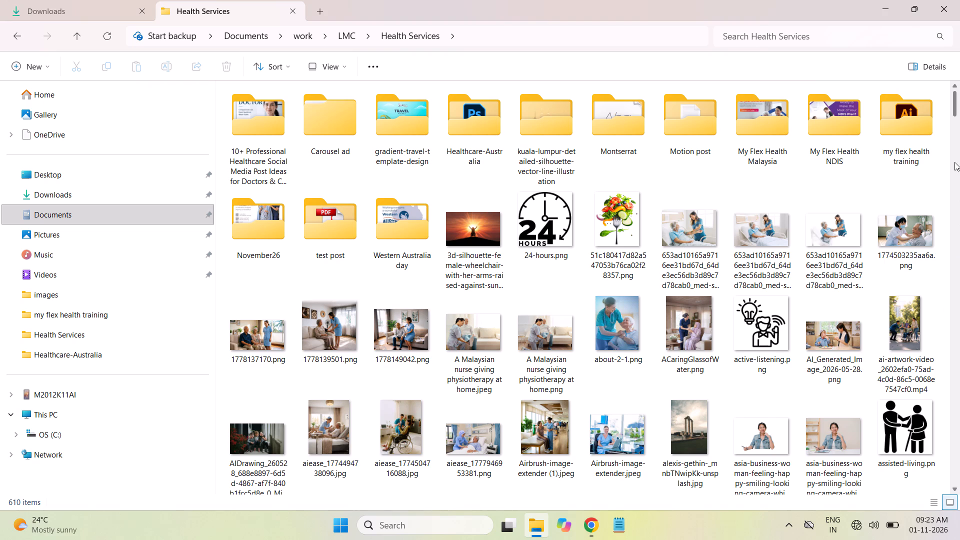
double_click(907, 124)
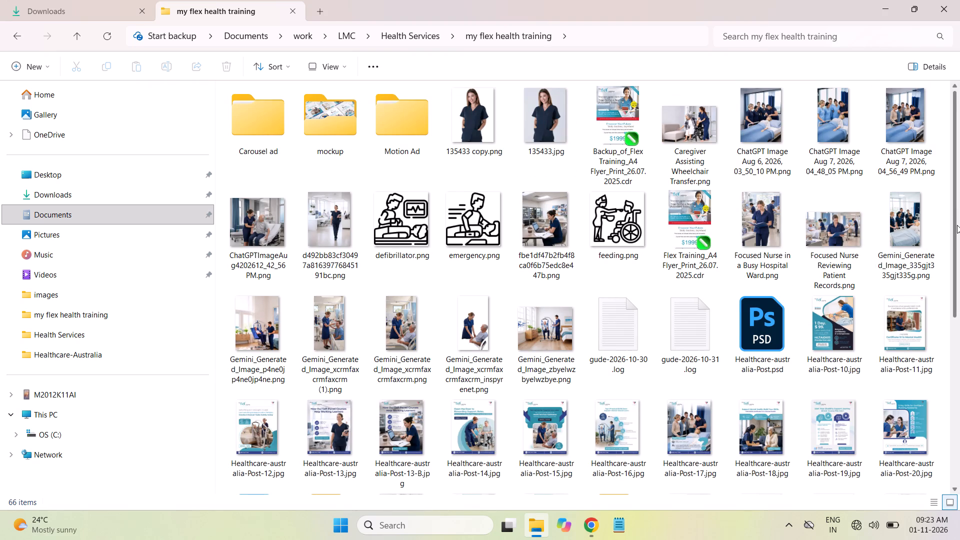
Open the Illustrator file Healthcare-Australia-training-1080x1350-20.ai from the my flex health training folder.
left_click_drag(957, 225, 959, 334)
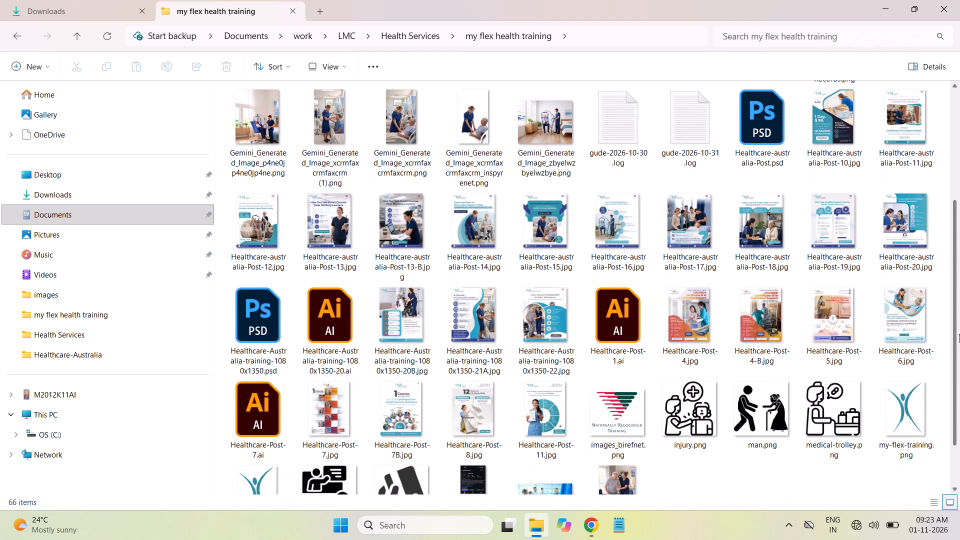
left_click_drag(959, 334, 958, 363)
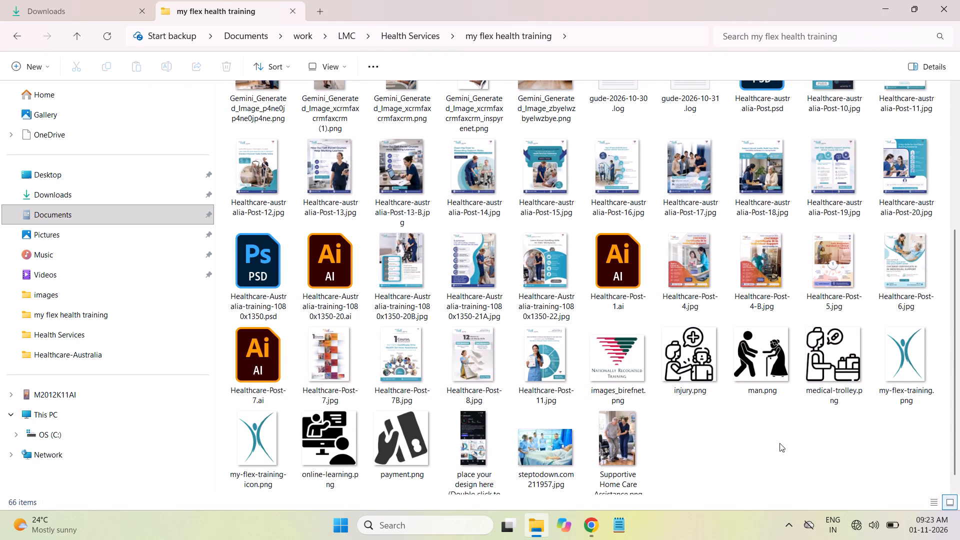
left_click(752, 459)
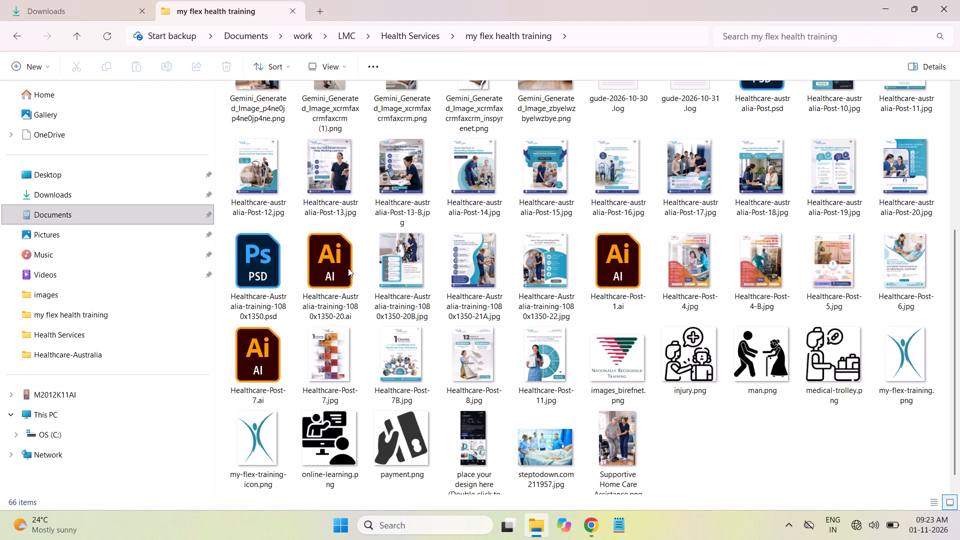
double_click(346, 268)
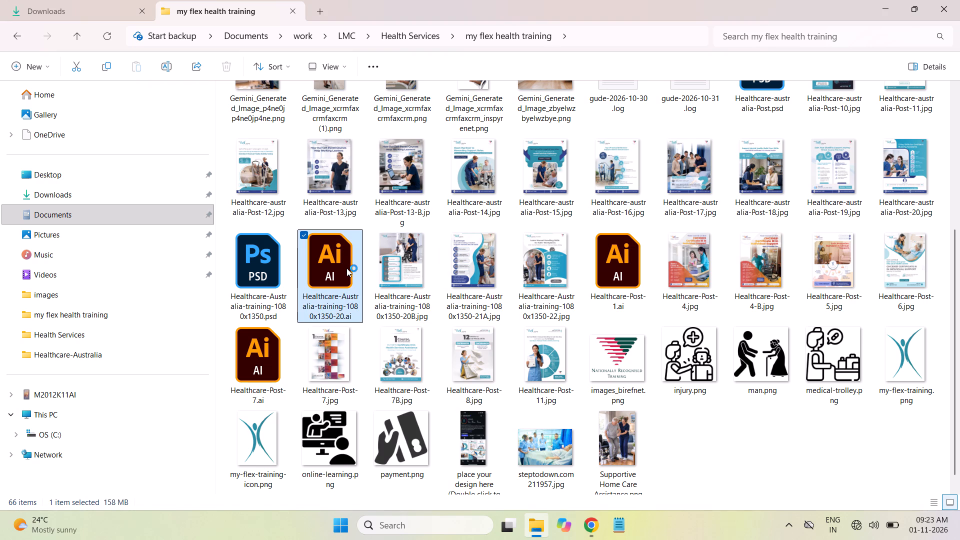
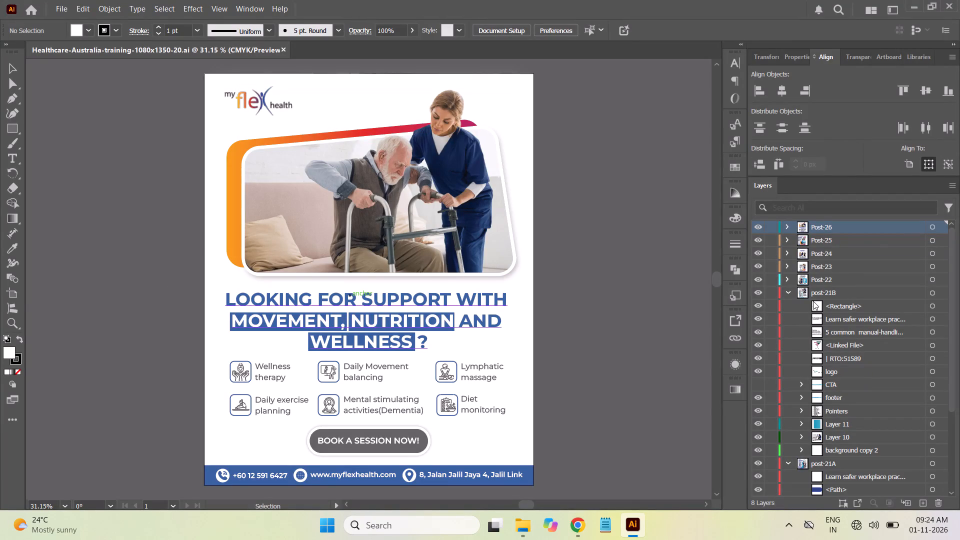
Collapse the expanded post-21B and post-21A layers so only the top-level post layers are listed.
left_click(788, 290)
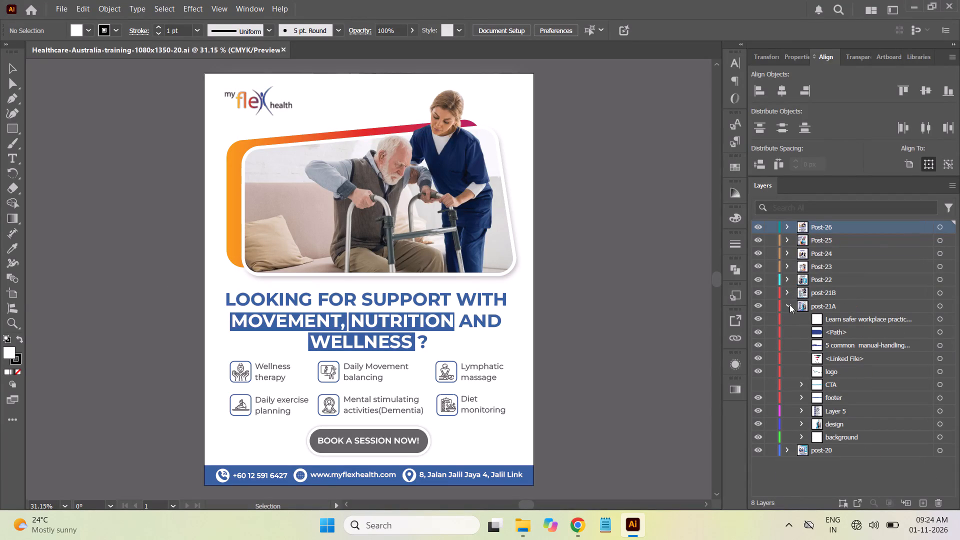
left_click(788, 305)
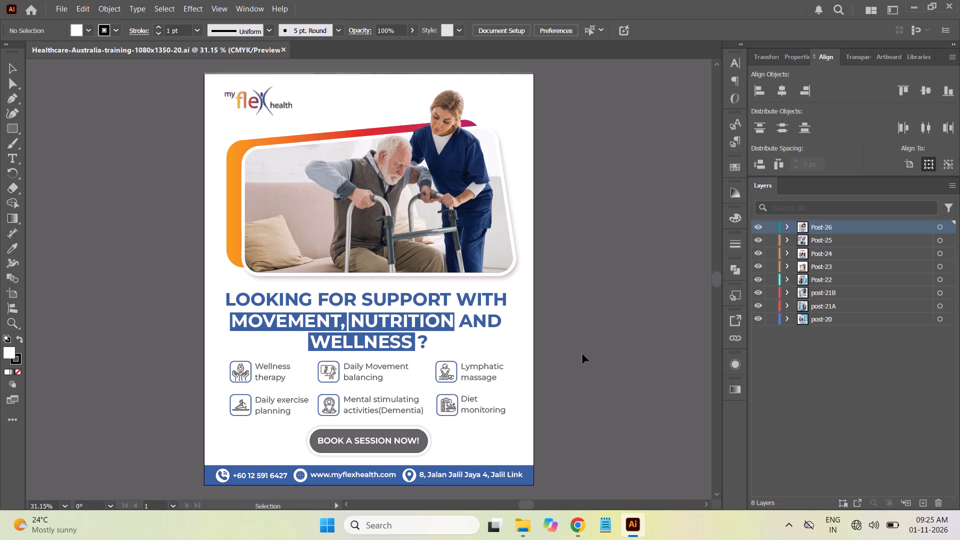
Switch from Illustrator to the Google Chrome browser window.
left_click(578, 525)
left_click(583, 528)
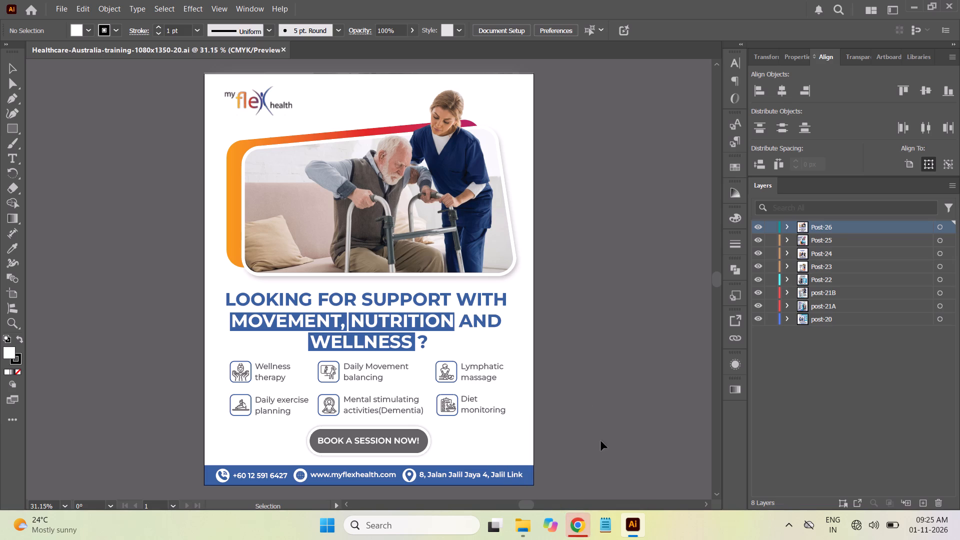
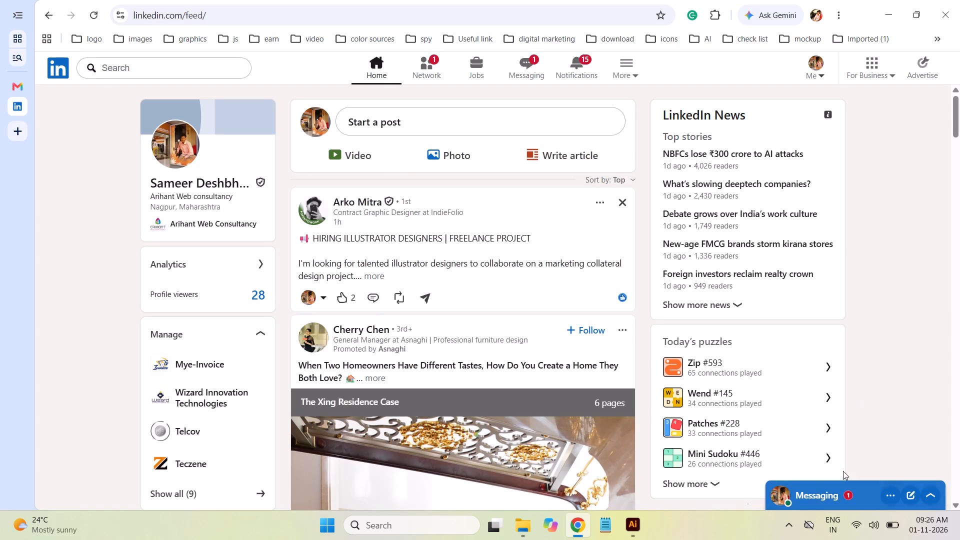
Check the unread LinkedIn group conversation and the profile of the shared WordPress job post's author, close the chat, and return to the feed.
left_click(815, 496)
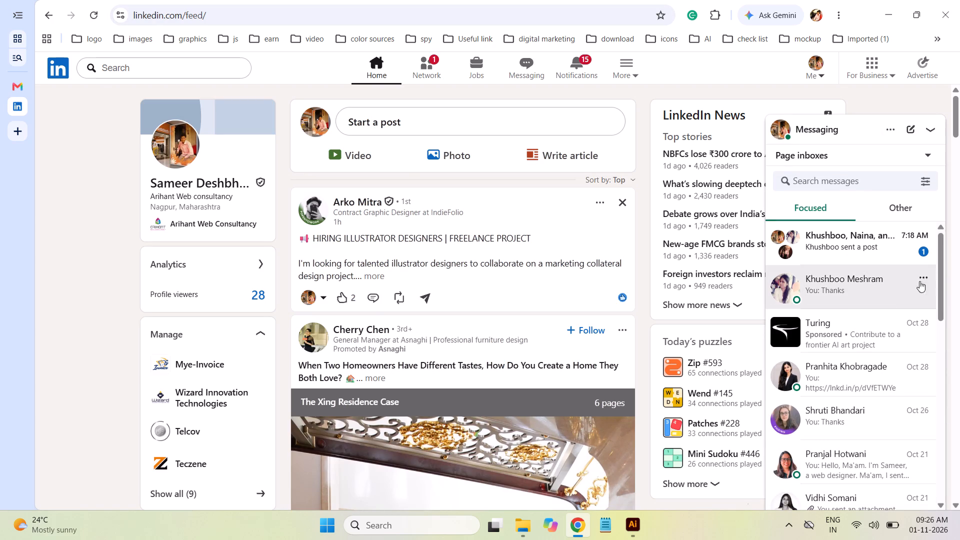
left_click(857, 248)
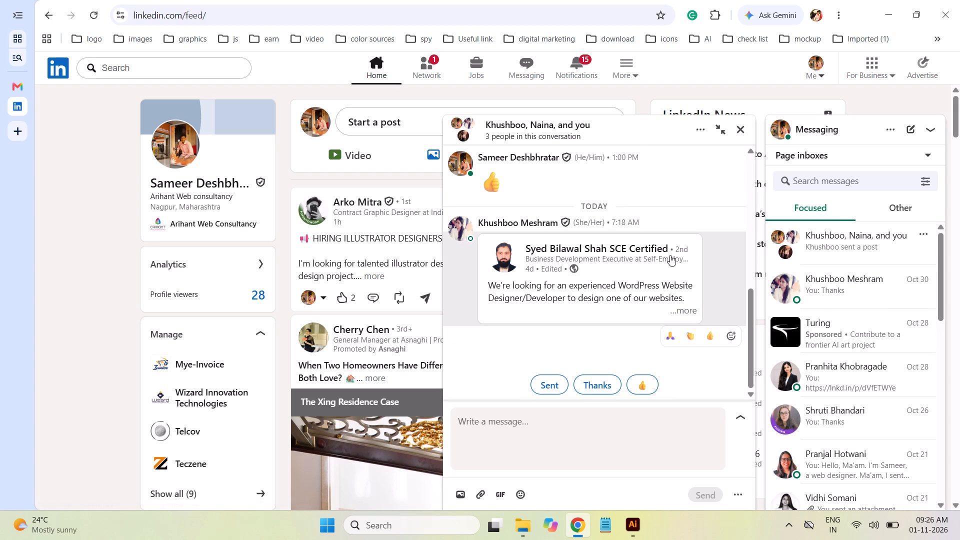
left_click(624, 248)
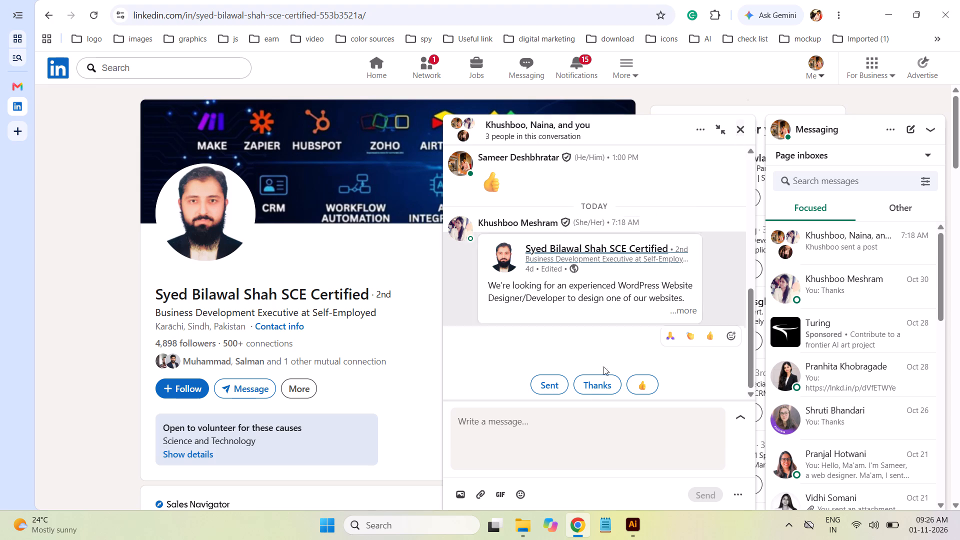
left_click(546, 427)
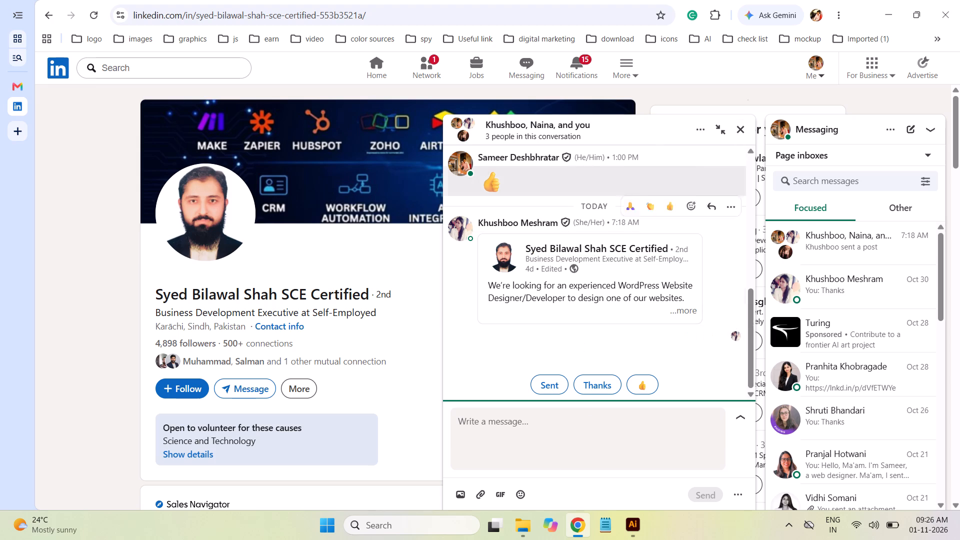
left_click(739, 130)
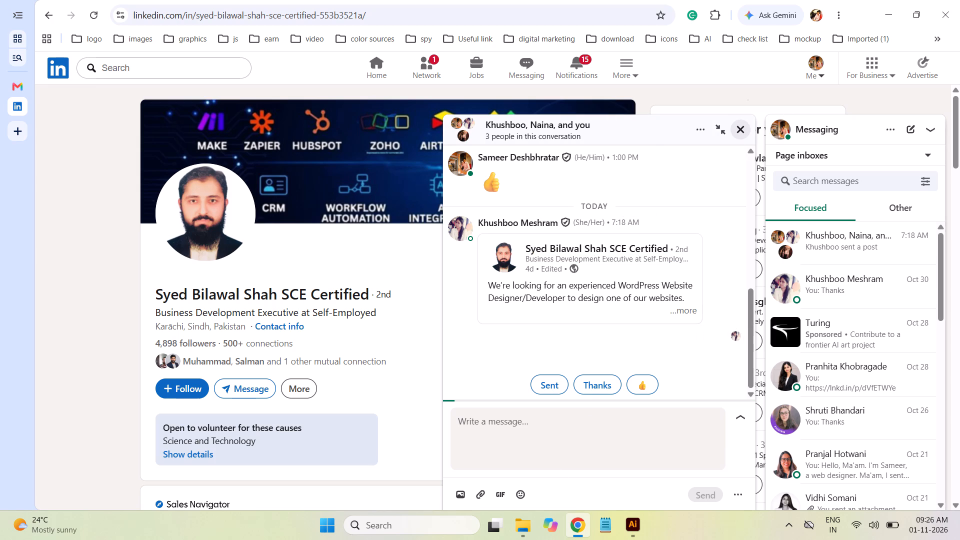
left_click(374, 64)
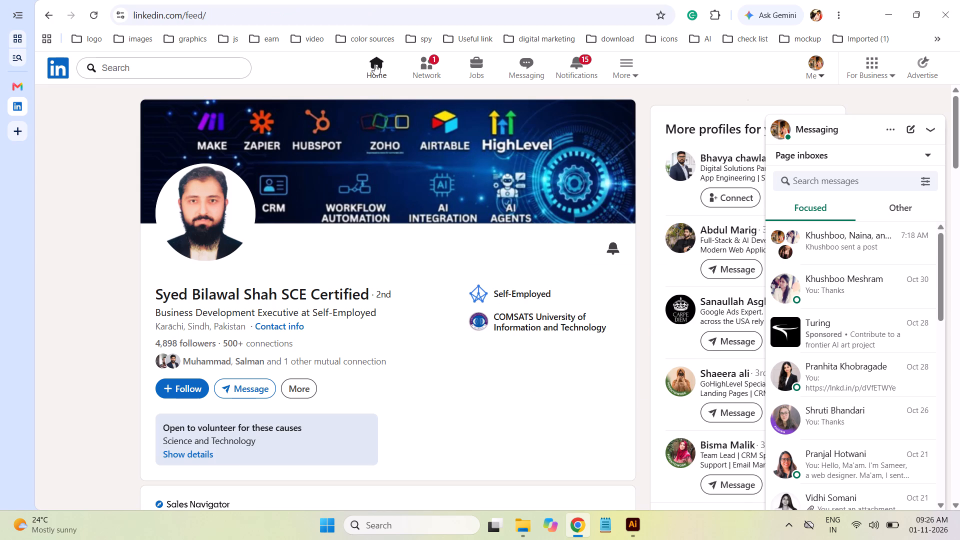
Review the pending LinkedIn network invitations with the messaging overlay collapsed, and return to the home feed.
left_click(428, 69)
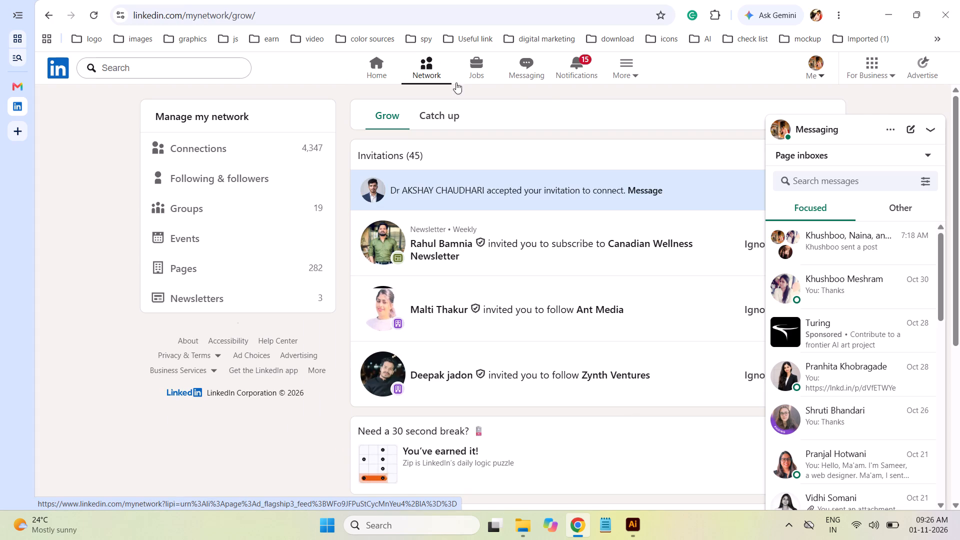
left_click(861, 129)
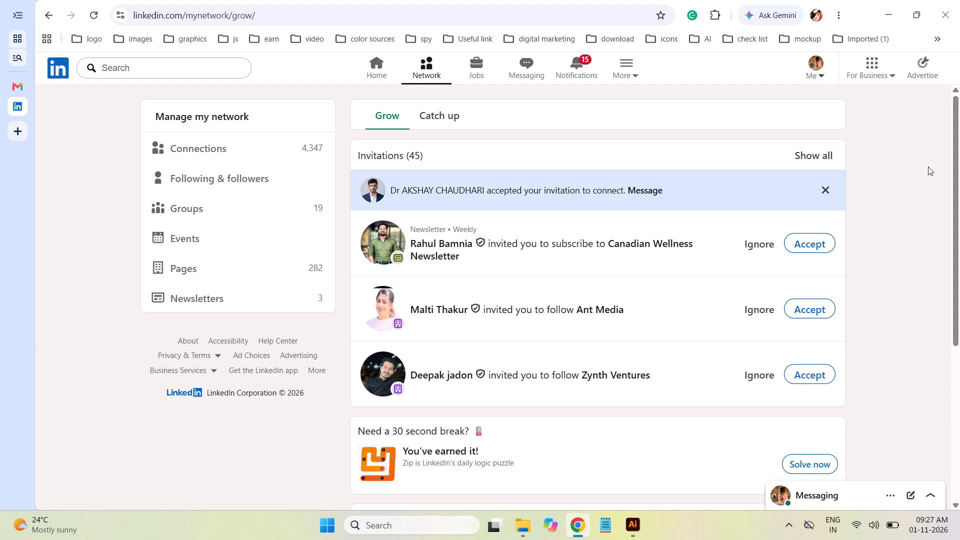
left_click(376, 64)
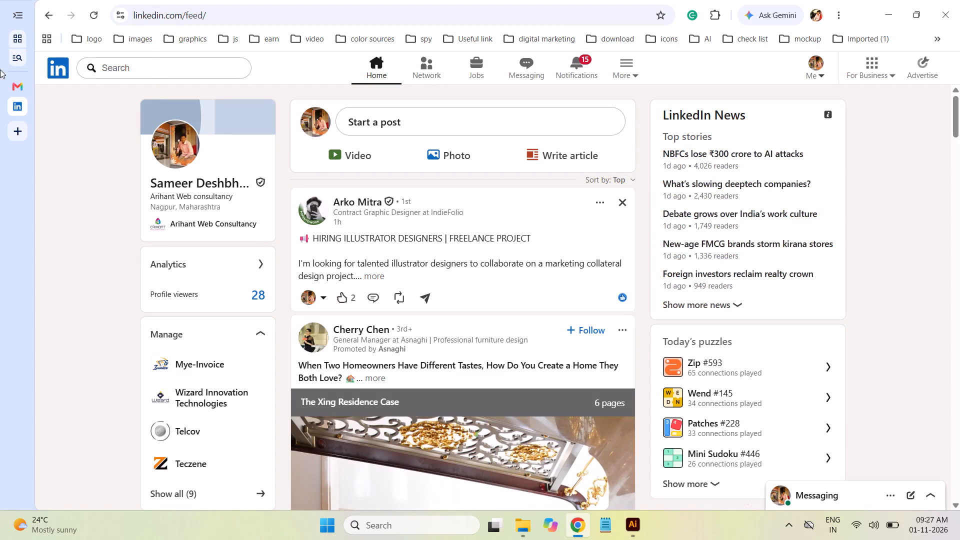
Open Asana at app.asana.com in a new browser tab.
left_click(28, 128)
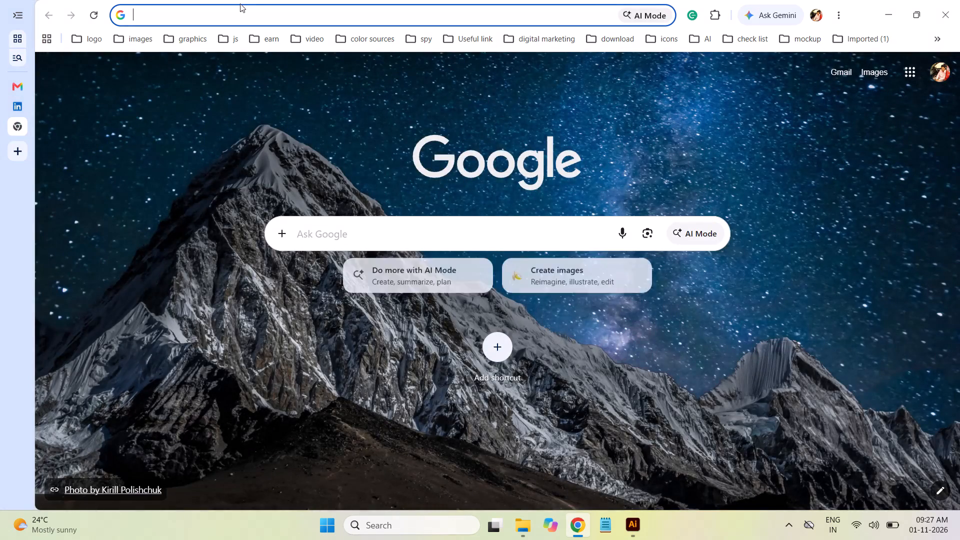
key("a")
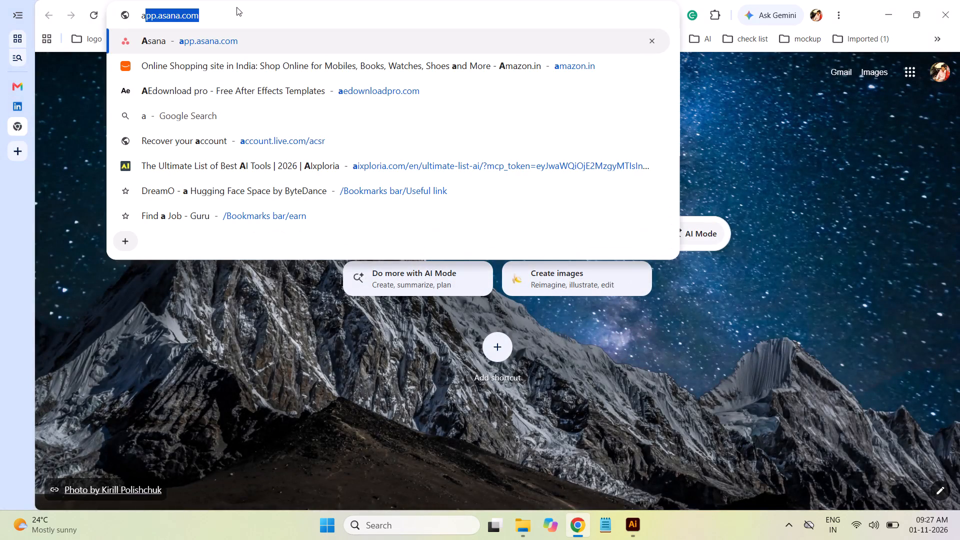
key("Right")
key("Return")
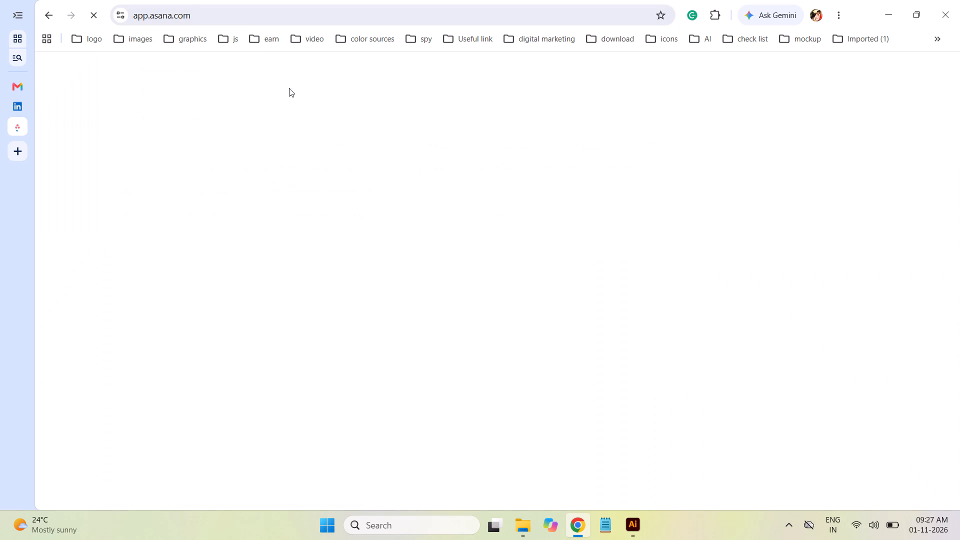
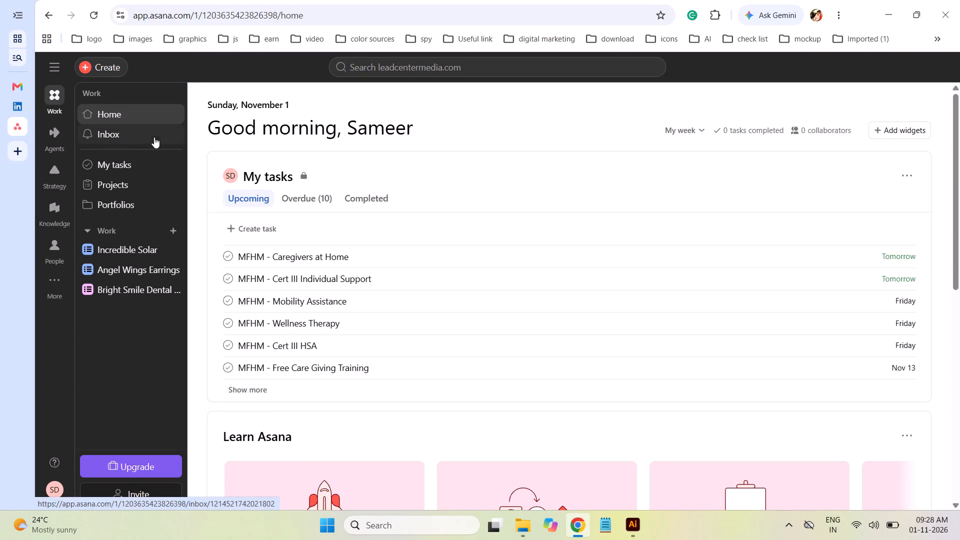
Open the MFHM - Wellness Therapy task from My tasks in Asana to read its brief.
left_click(106, 166)
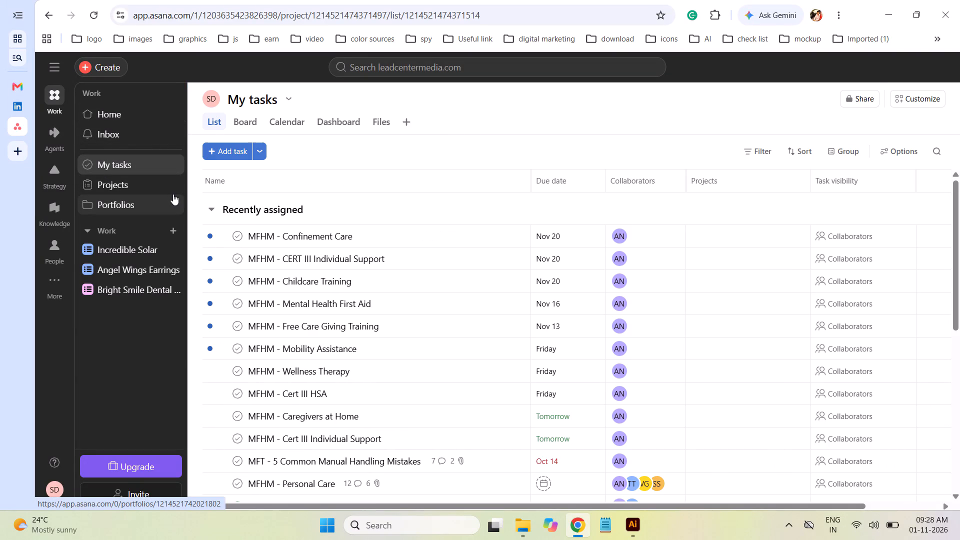
left_click(381, 375)
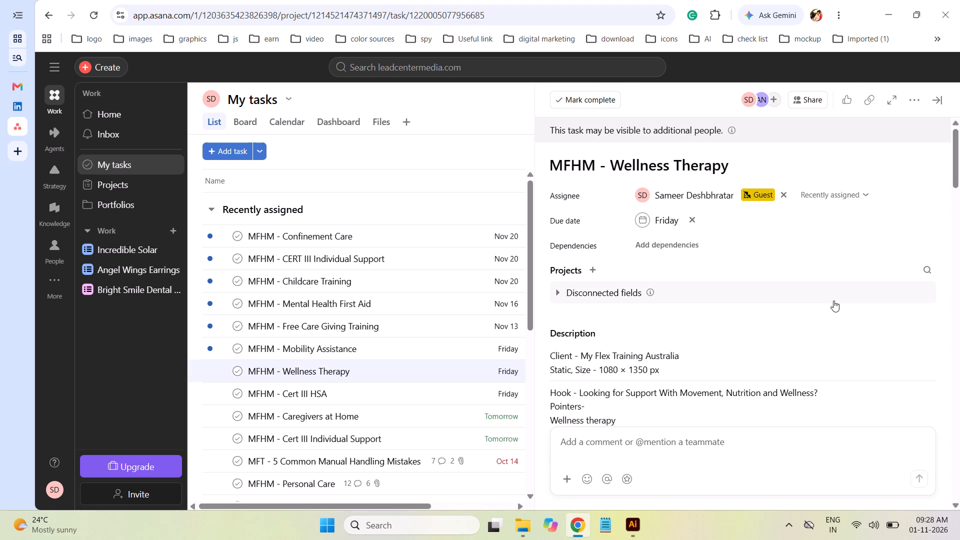
left_click(413, 526)
key("b")
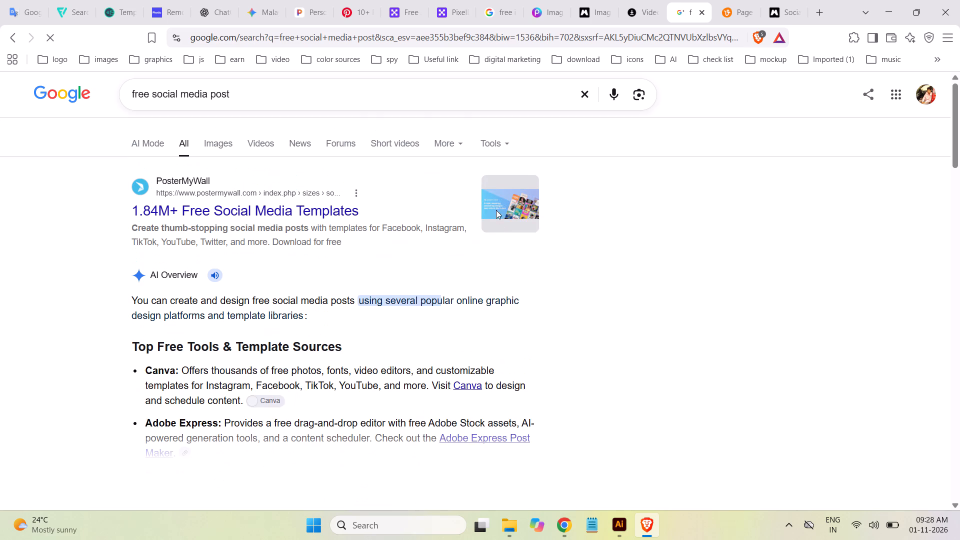
left_click_drag(268, 110, 151, 115)
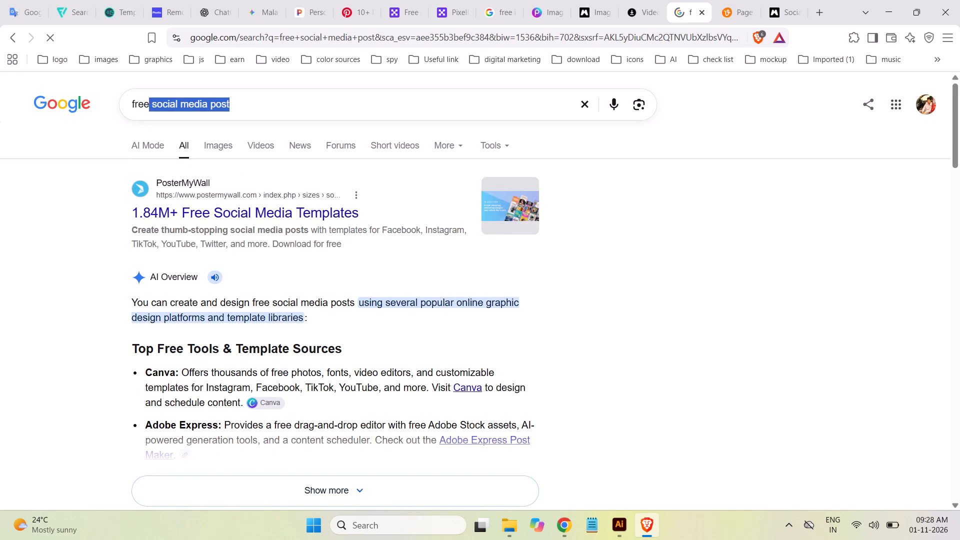
left_click_drag(151, 115, 154, 121)
type("the")
key("BackSpace")
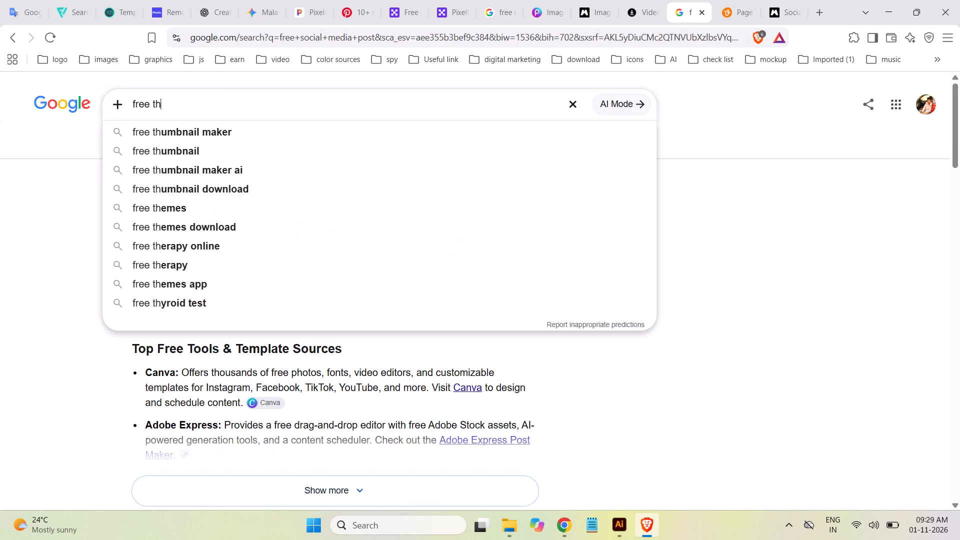
key("BackSpace")
type("ext")
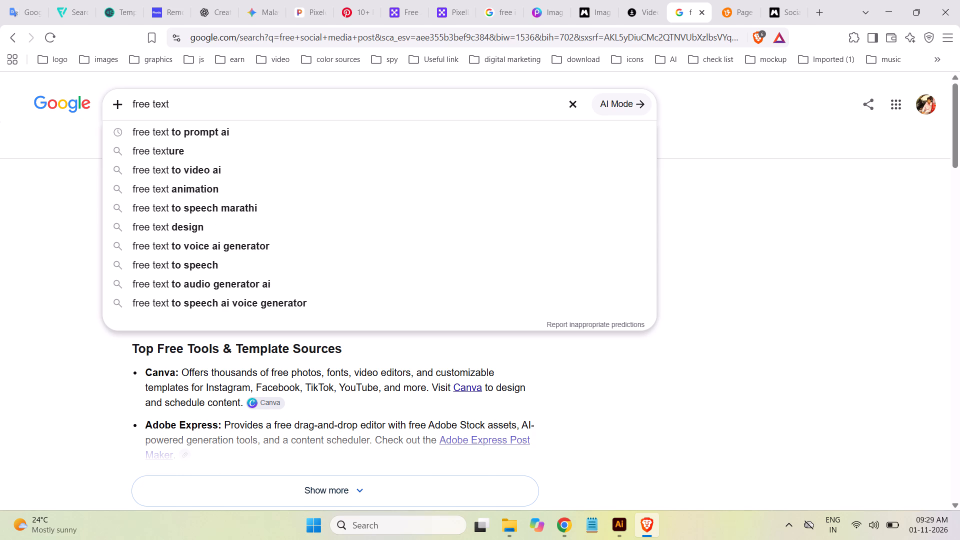
key("space")
type("s")
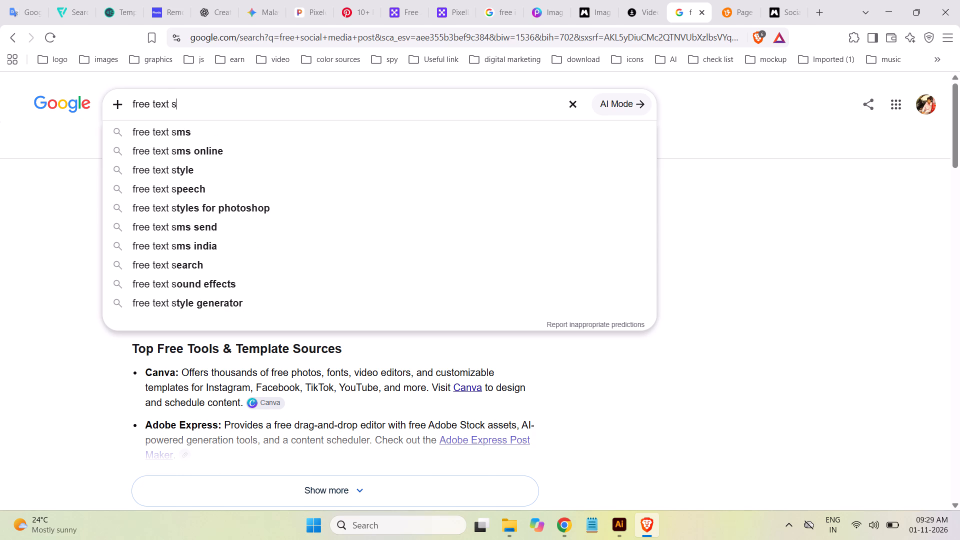
type("tyle")
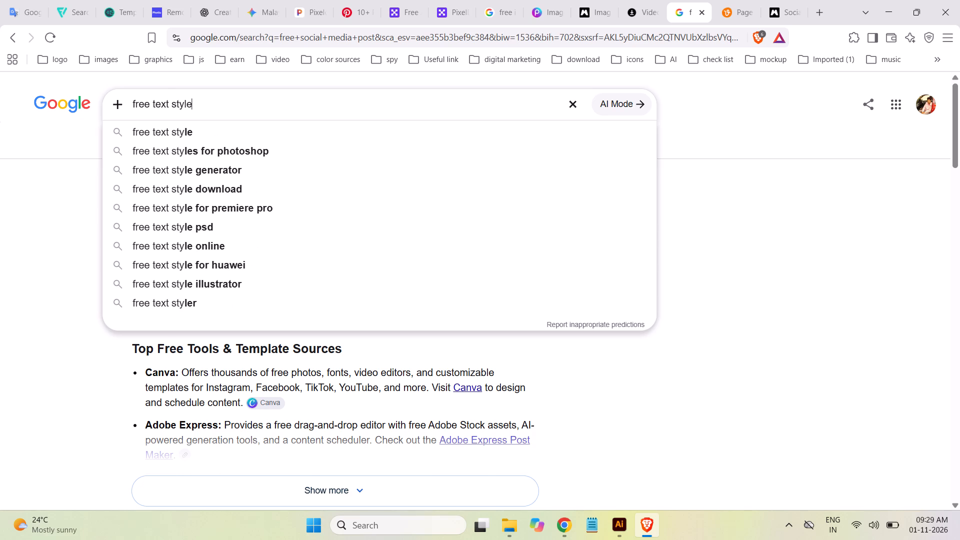
key("space")
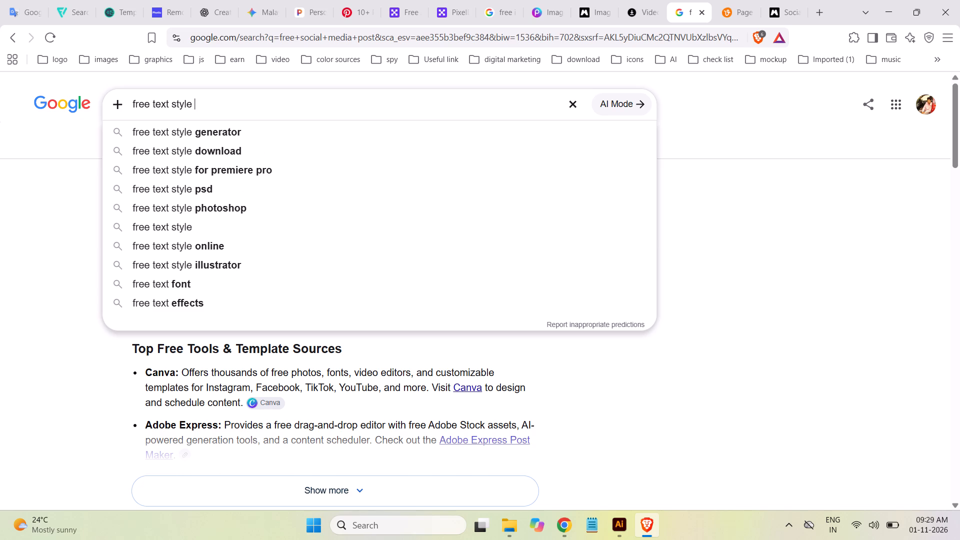
type("exa")
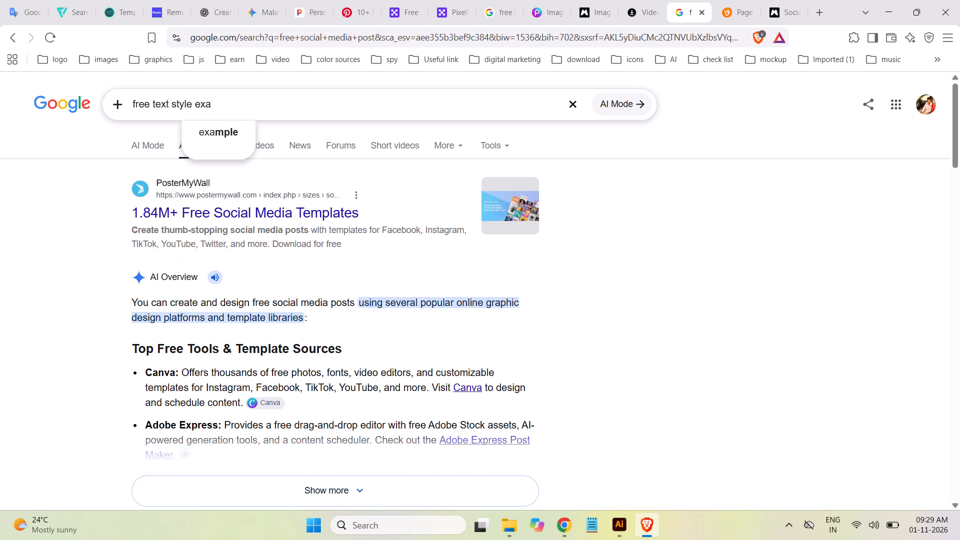
type("mple")
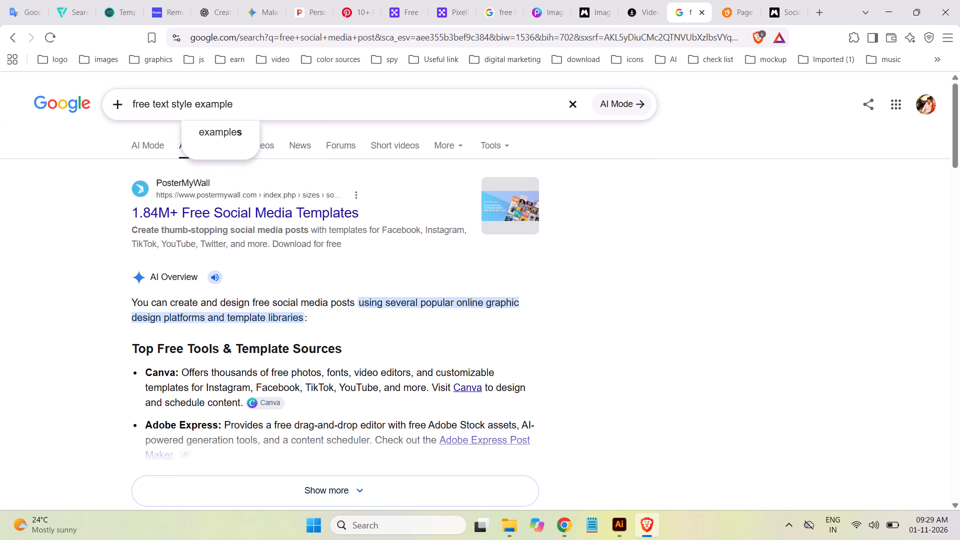
key("Return")
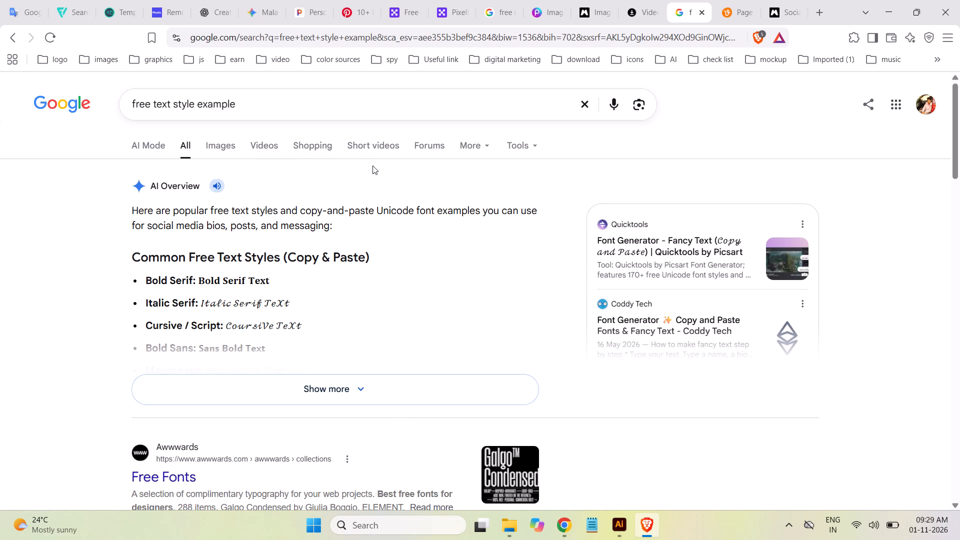
Look through the "free text style example" search results for usable text style and font references.
scroll(435, 224, "down", 2)
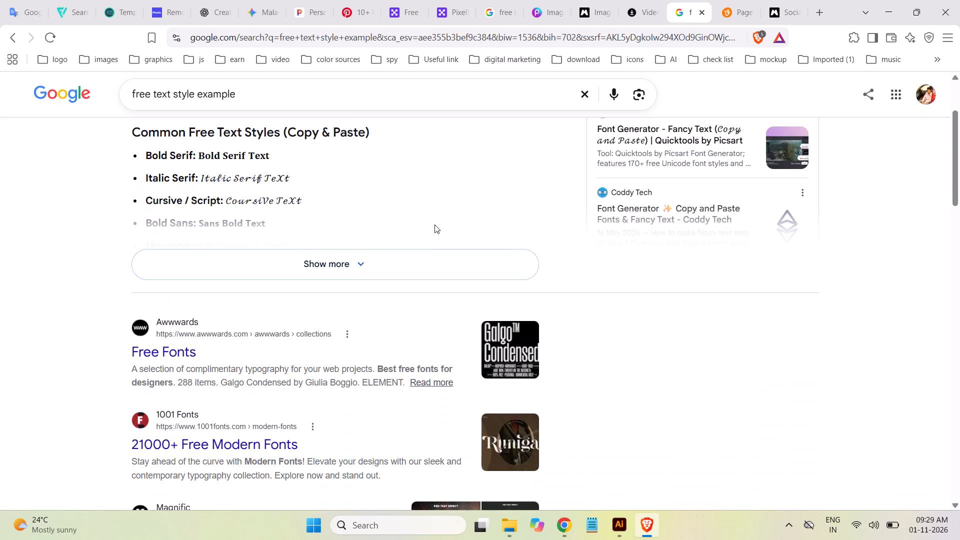
scroll(434, 225, "down", 3)
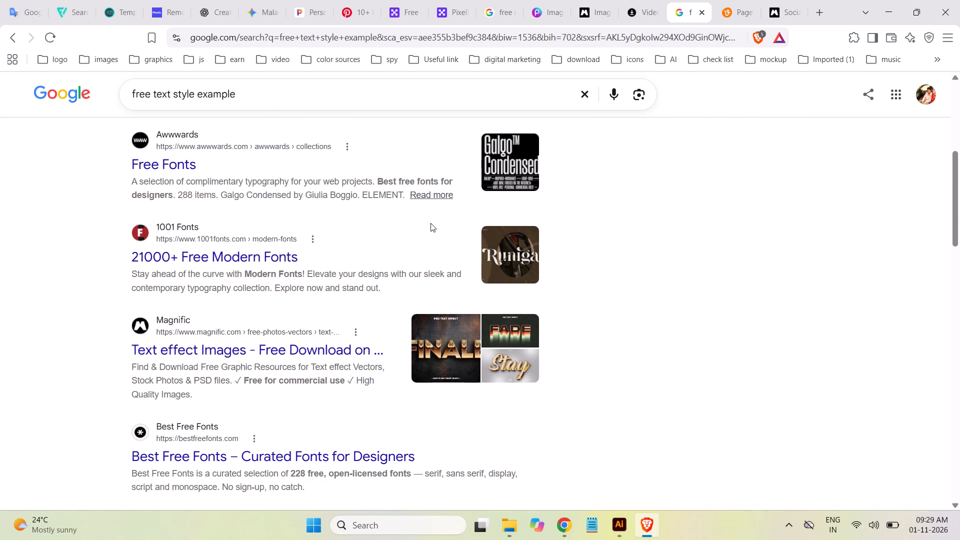
scroll(429, 224, "up", 1)
scroll(426, 227, "down", 3)
scroll(425, 228, "up", 1)
scroll(425, 228, "down", 2)
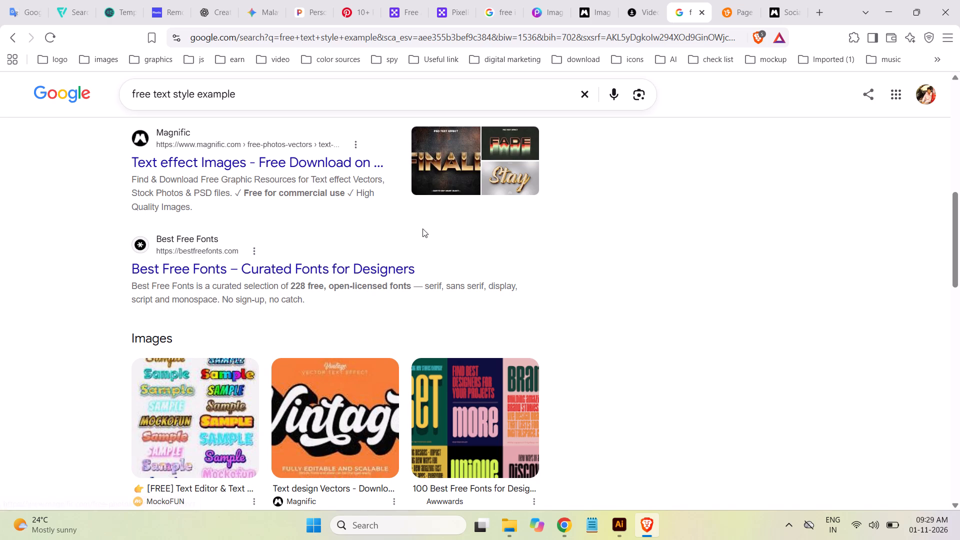
scroll(422, 228, "down", 5)
scroll(422, 228, "up", 2)
scroll(422, 228, "down", 4)
scroll(422, 227, "up", 1)
scroll(422, 227, "down", 2)
scroll(422, 227, "up", 2)
scroll(422, 227, "down", 9)
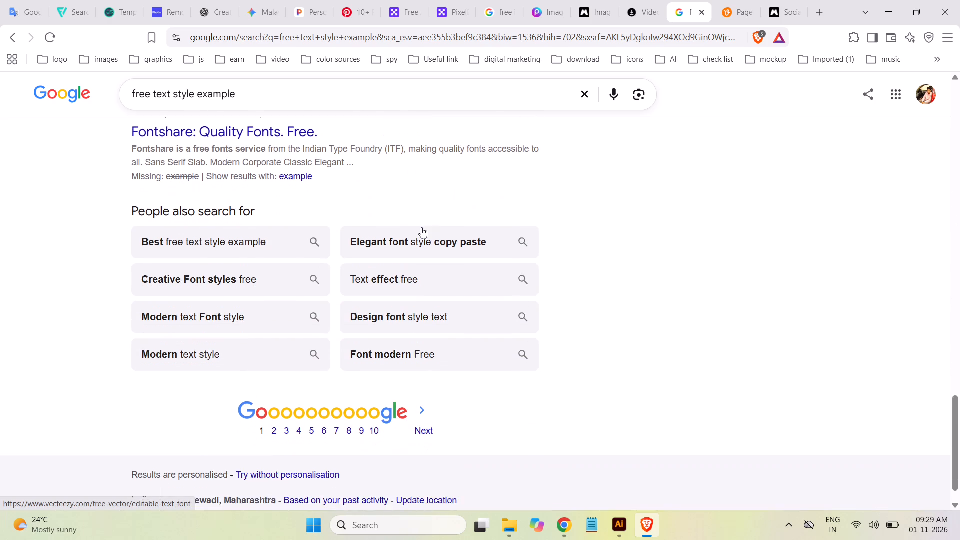
scroll(421, 227, "down", 1)
scroll(421, 227, "up", 1)
scroll(421, 227, "down", 1)
scroll(421, 227, "up", 1)
scroll(421, 227, "down", 1)
scroll(421, 227, "up", 6)
scroll(426, 228, "down", 1)
scroll(426, 228, "up", 6)
scroll(426, 228, "down", 1)
scroll(426, 228, "up", 8)
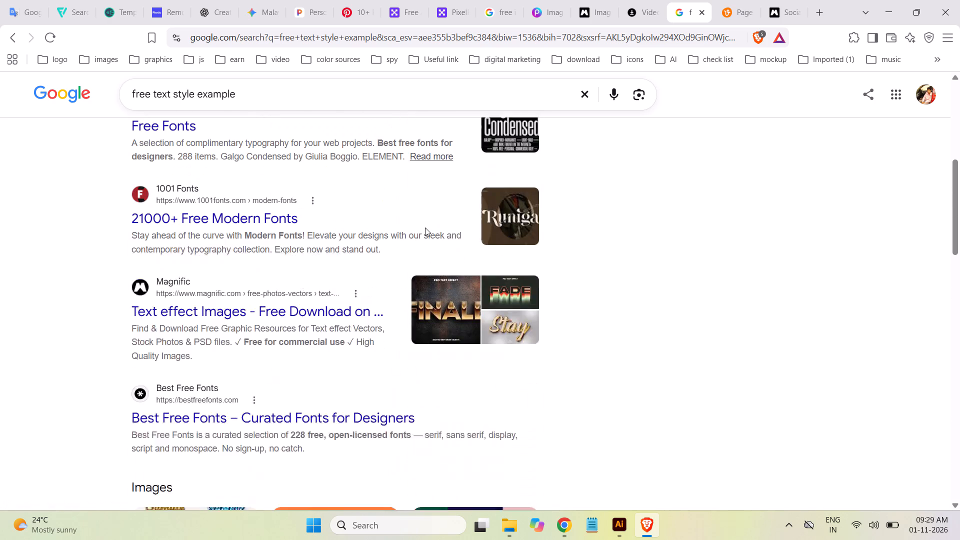
scroll(425, 227, "up", 1)
scroll(426, 227, "down", 1)
scroll(426, 227, "up", 13)
scroll(416, 223, "down", 2)
scroll(415, 223, "up", 1)
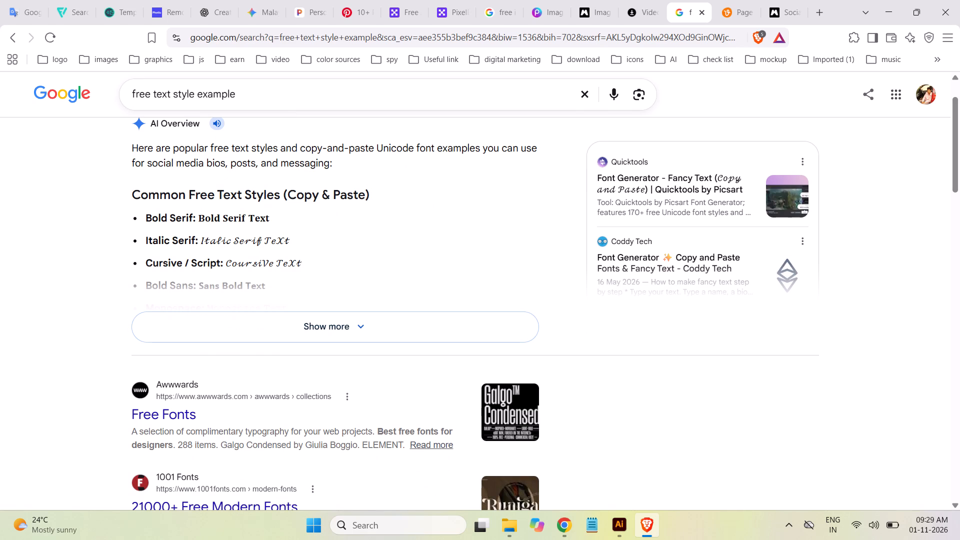
Search Google for "free heading design" and look through the results.
left_click_drag(278, 93, 172, 85)
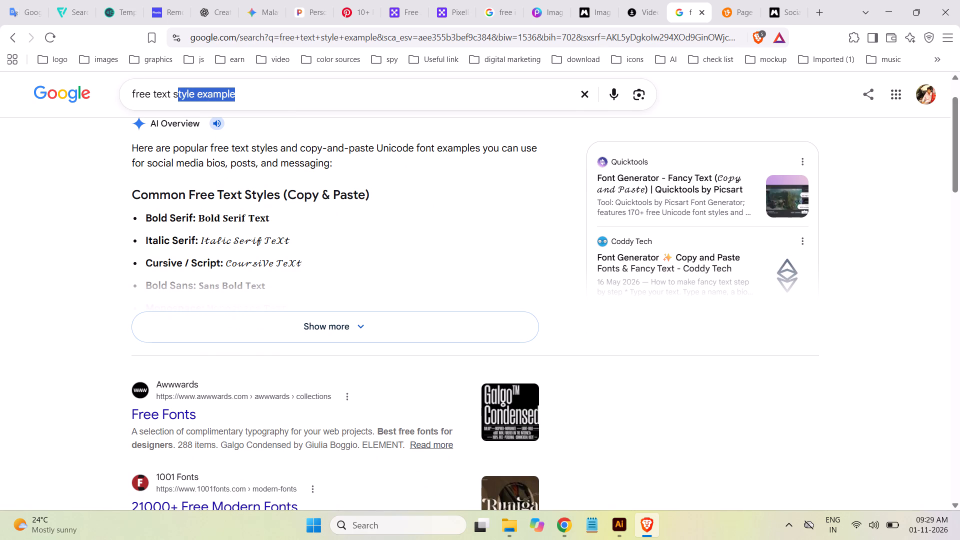
left_click_drag(172, 85, 153, 90)
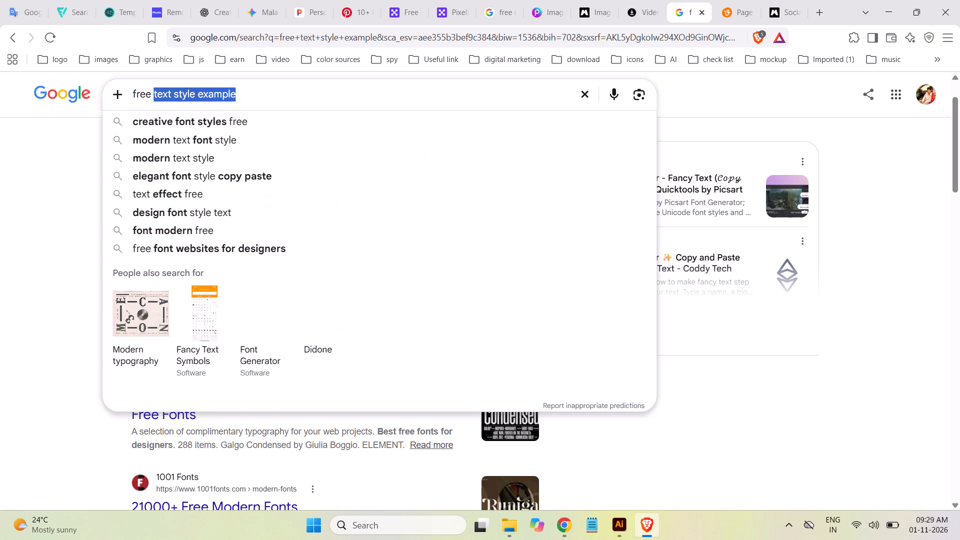
type("heading")
key("space")
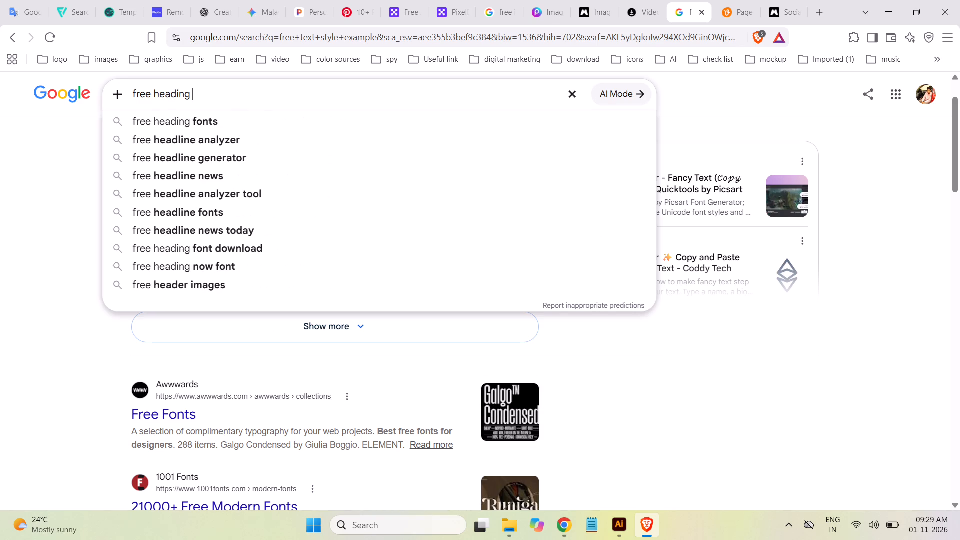
key("space")
type("design")
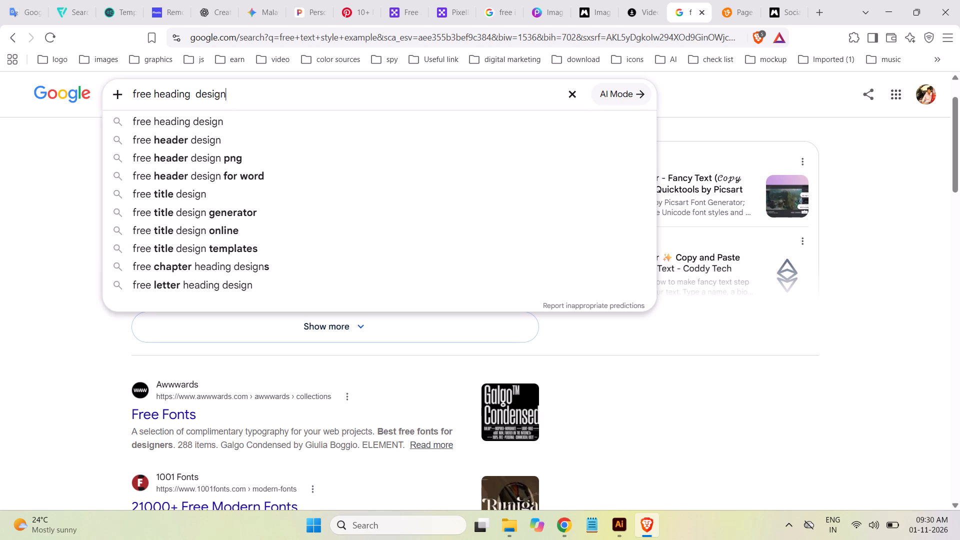
key("Return")
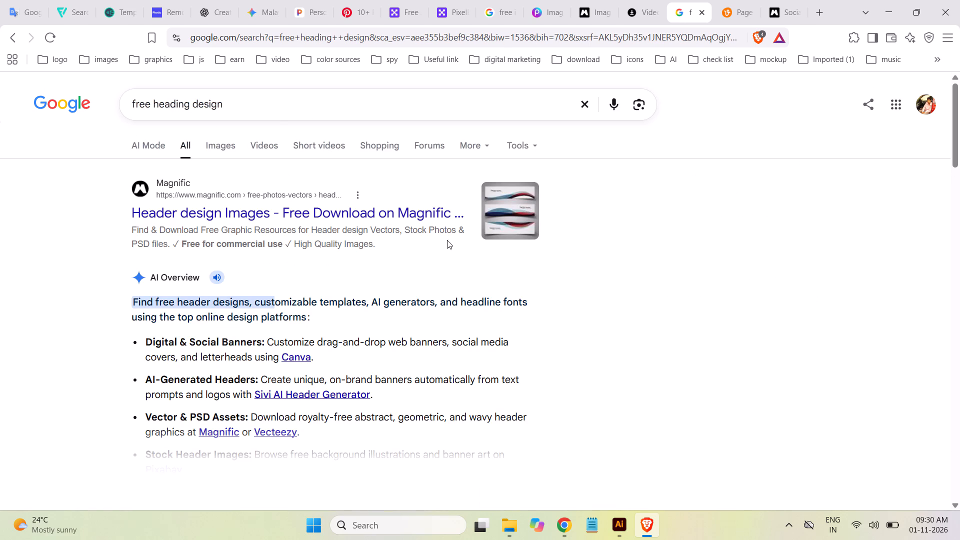
scroll(573, 293, "down", 3)
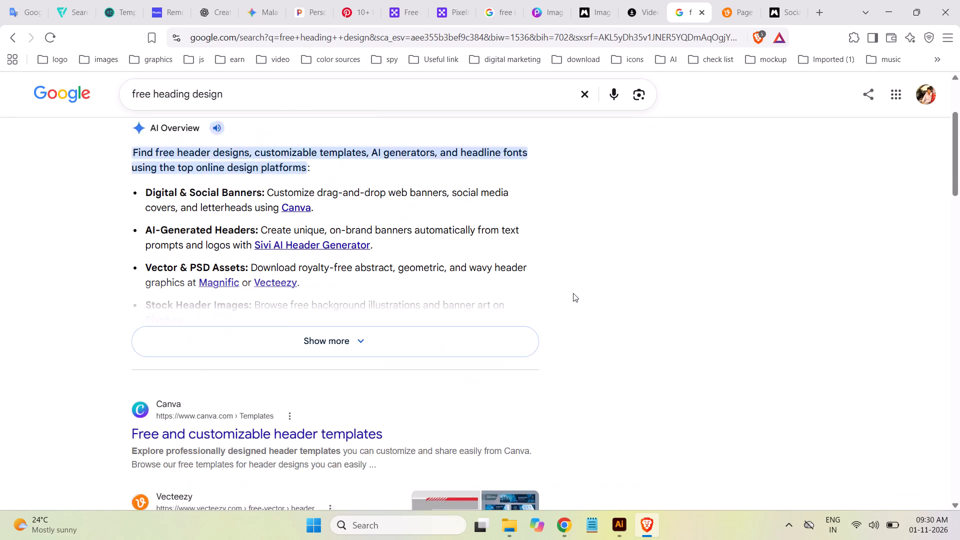
scroll(573, 293, "down", 4)
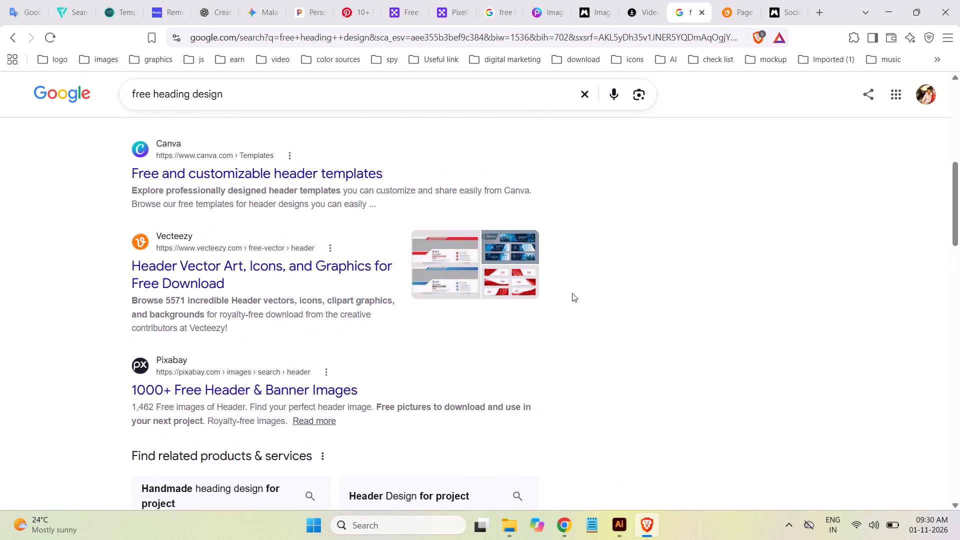
scroll(572, 293, "down", 1)
scroll(572, 293, "up", 3)
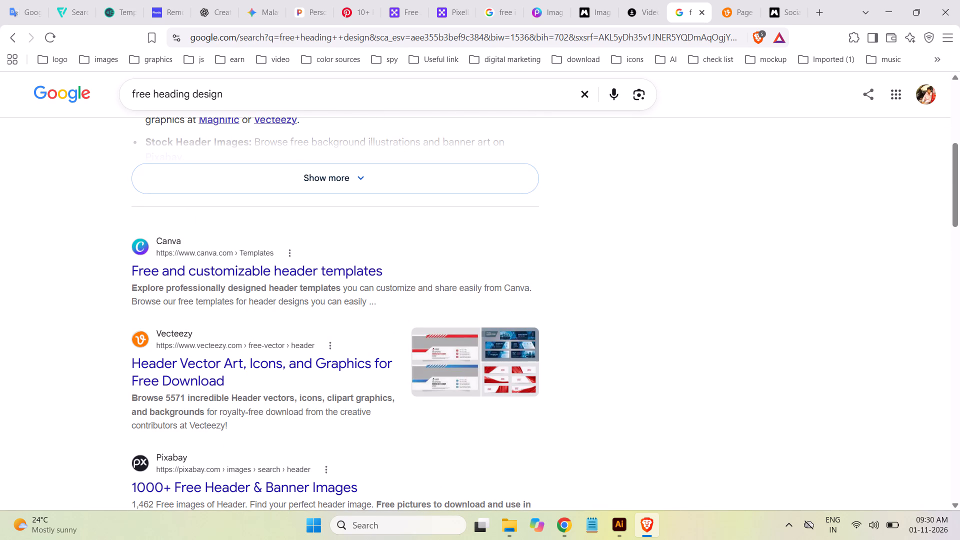
Refine the search to "free text heading design".
left_click(151, 93)
key("space")
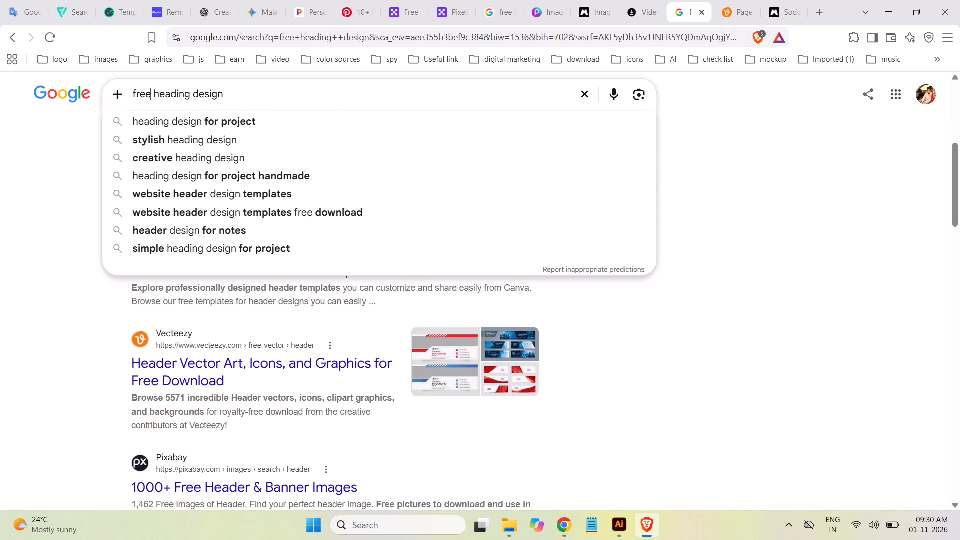
type("text")
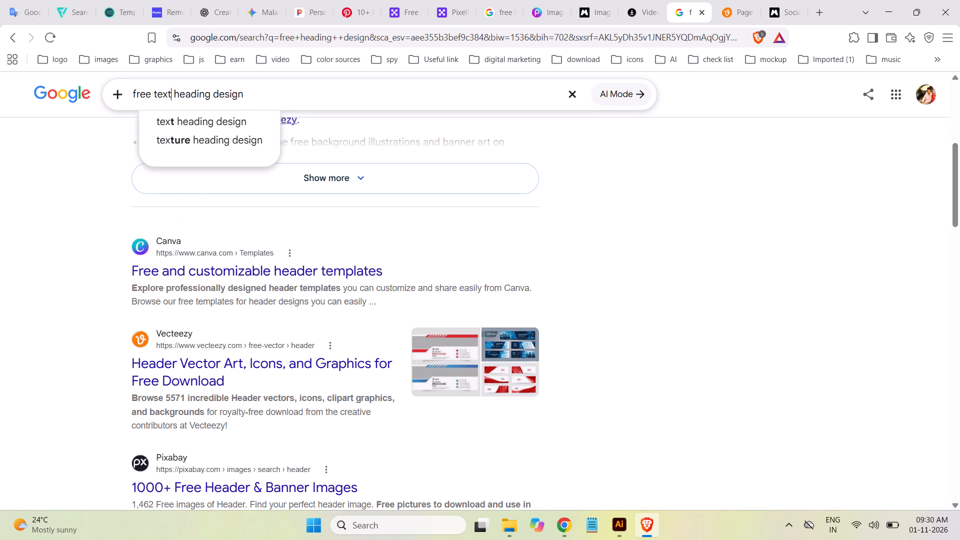
key("Return")
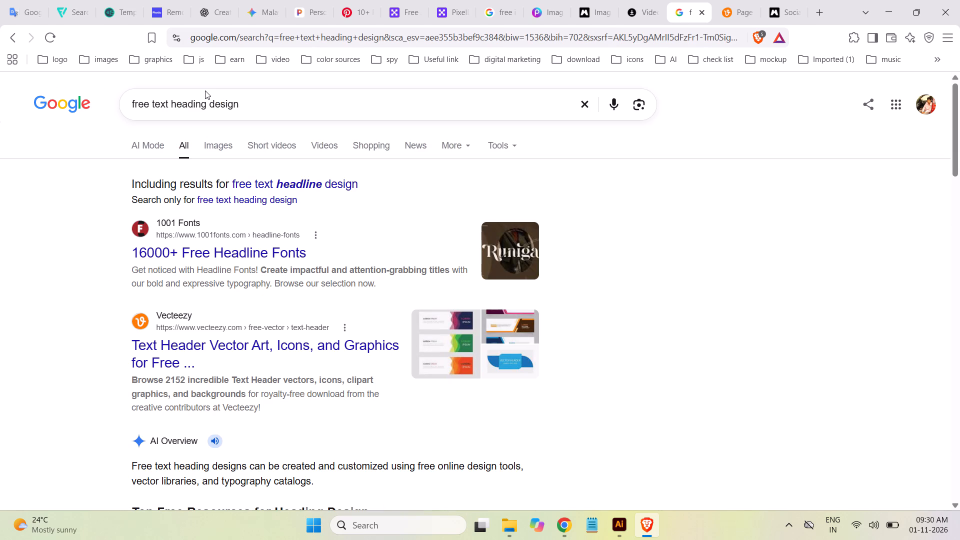
Switch to the suggested query "free text headline design" and look through the first results.
left_click(301, 188)
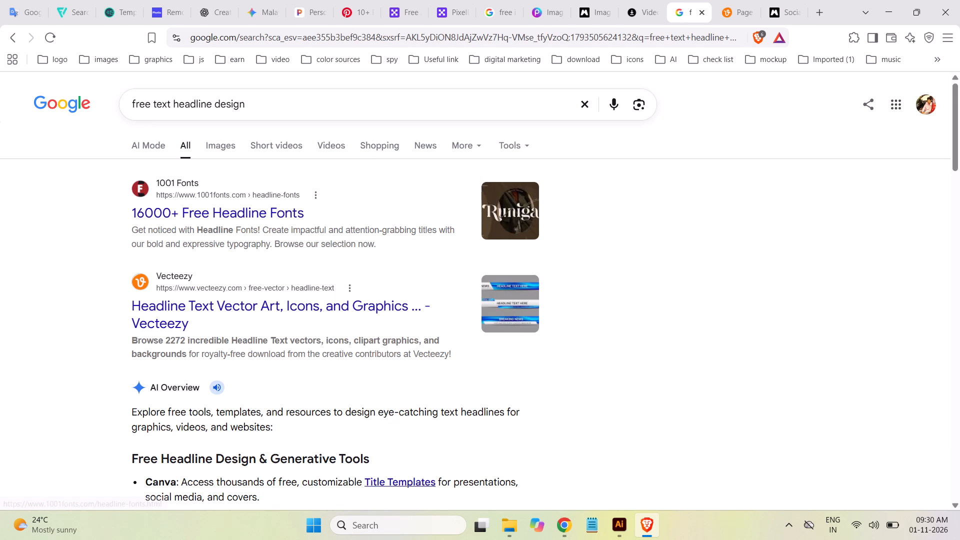
scroll(329, 229, "down", 5)
scroll(370, 244, "up", 3)
scroll(370, 244, "down", 5)
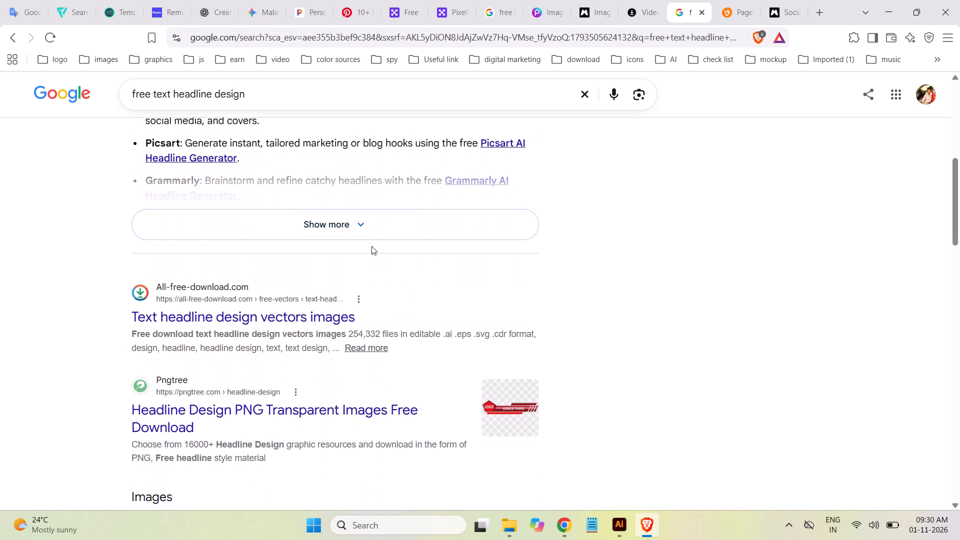
scroll(368, 244, "down", 1)
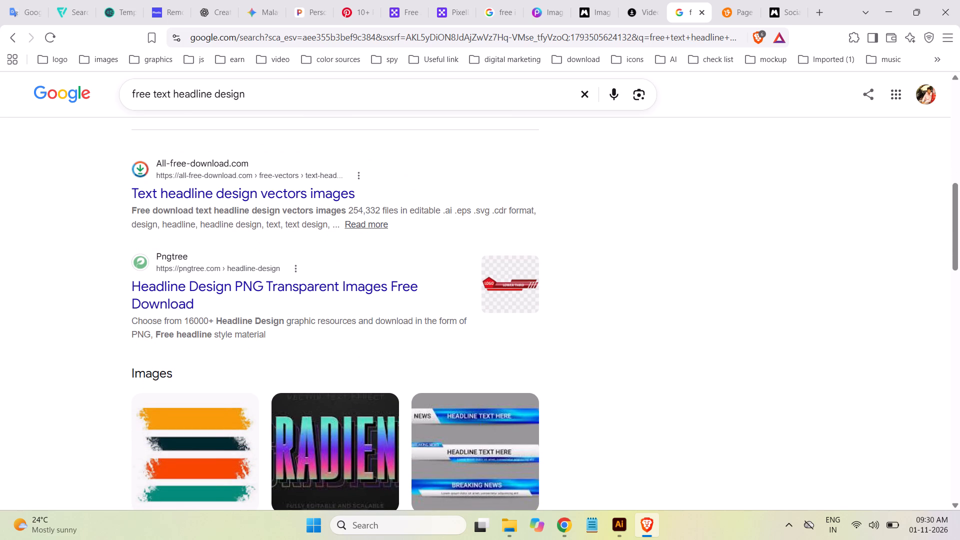
Open the All-free-download.com "Text headline design vectors images" result in a new tab, check it for headline designs, and close it.
right_click(310, 195)
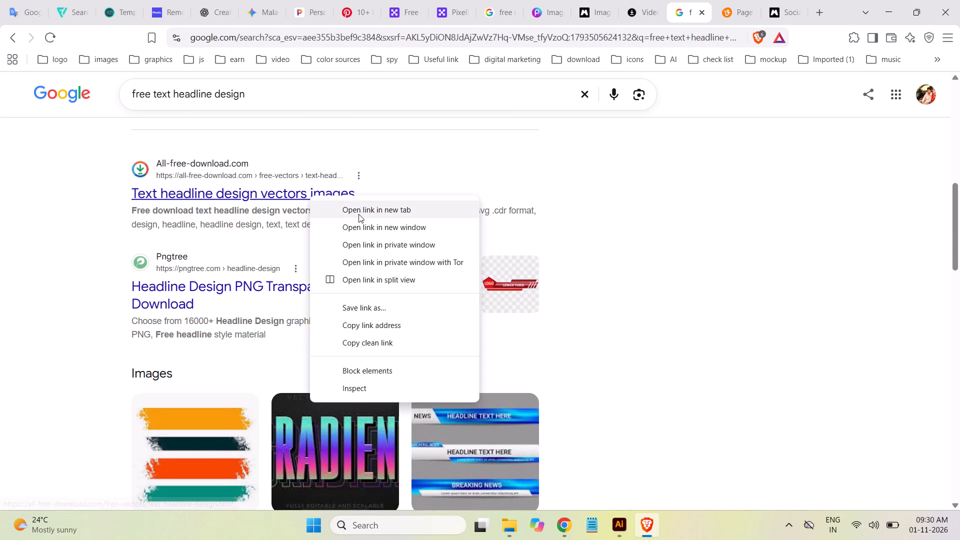
left_click(363, 210)
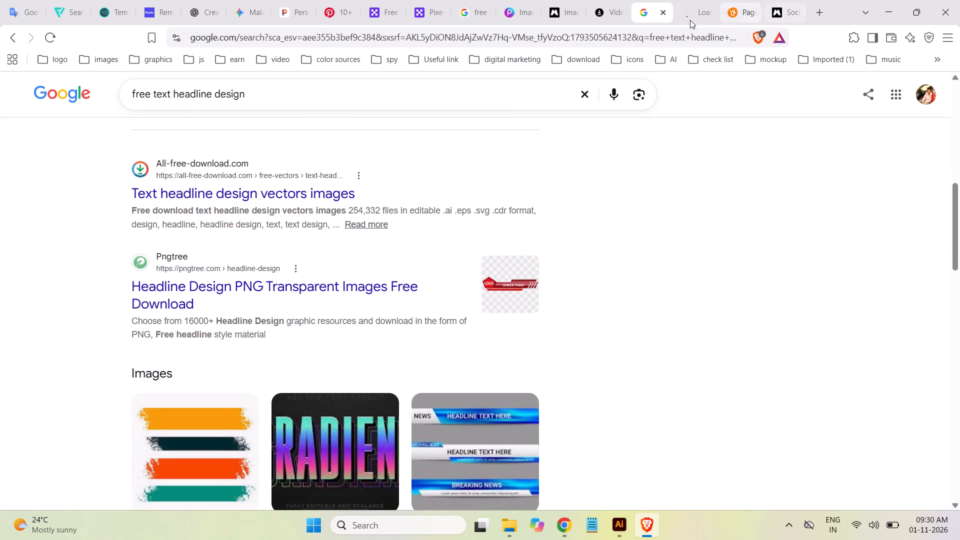
left_click(695, 11)
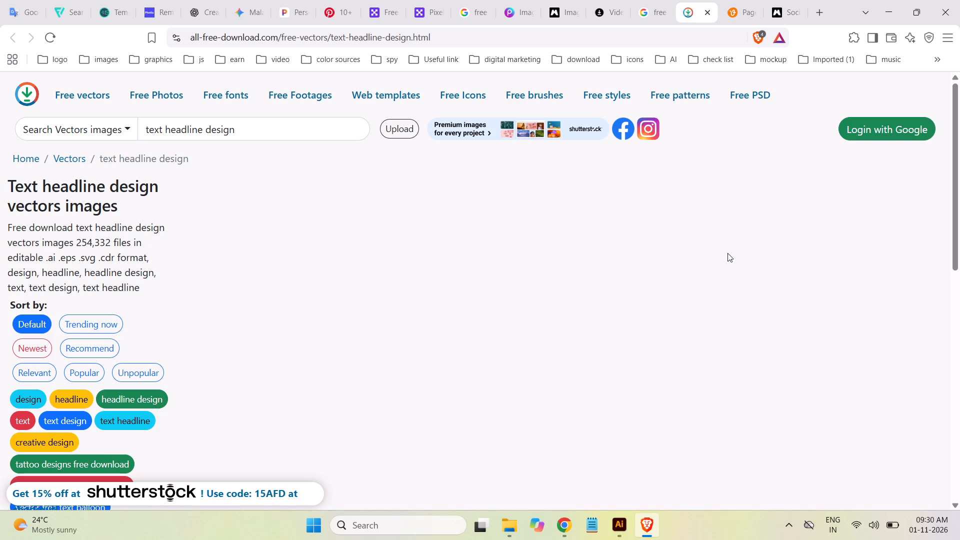
scroll(727, 253, "down", 6)
scroll(716, 248, "up", 1)
scroll(716, 248, "down", 7)
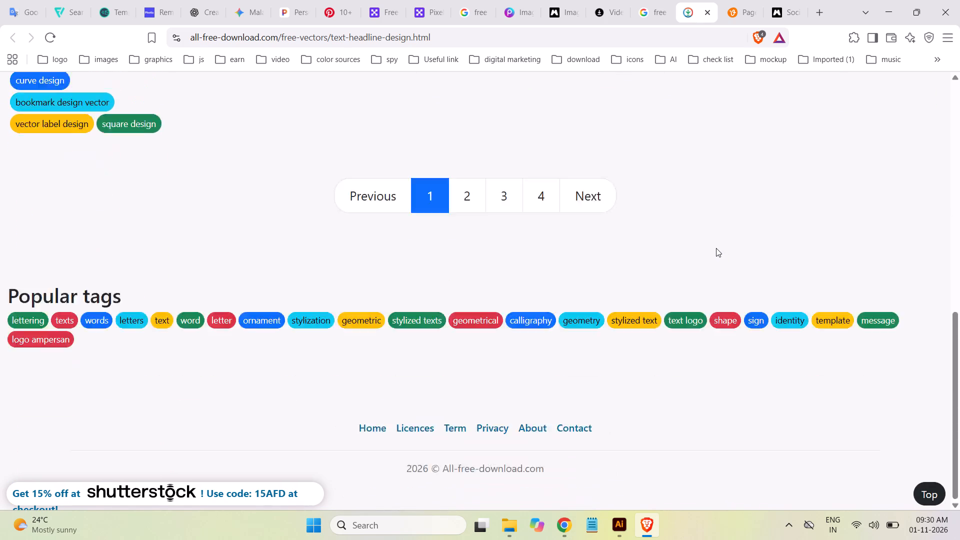
scroll(716, 248, "down", 6)
scroll(716, 248, "up", 2)
scroll(716, 248, "down", 2)
scroll(716, 248, "up", 3)
scroll(716, 248, "down", 1)
scroll(716, 248, "up", 9)
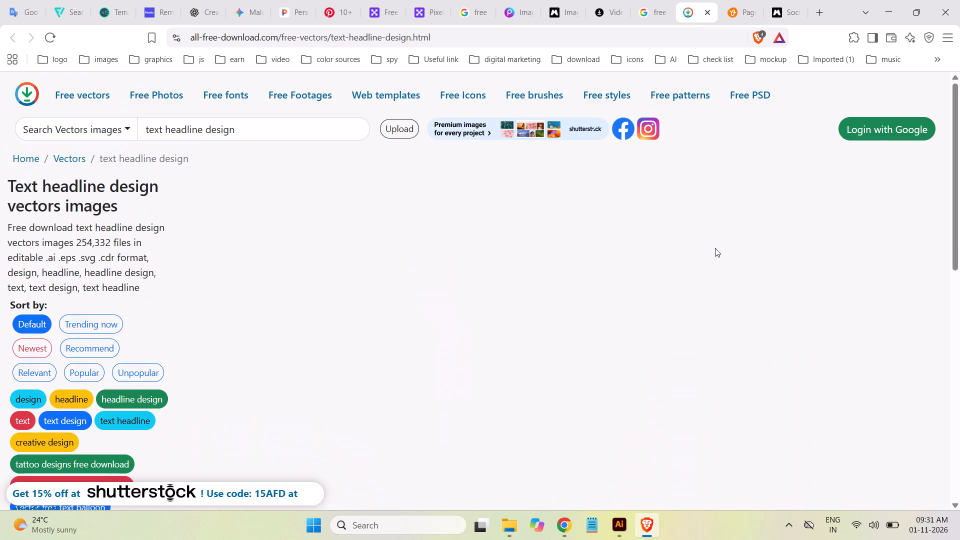
scroll(715, 248, "up", 9)
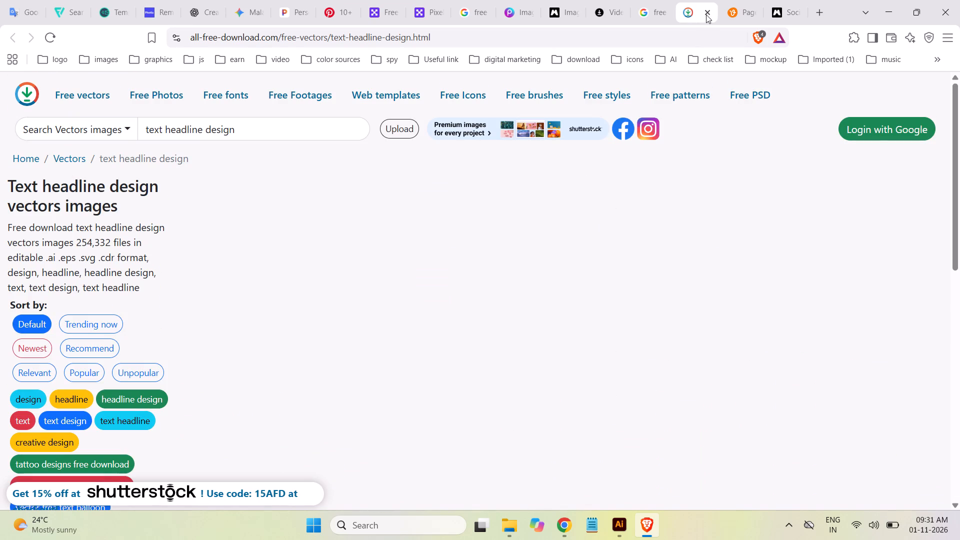
left_click(709, 12)
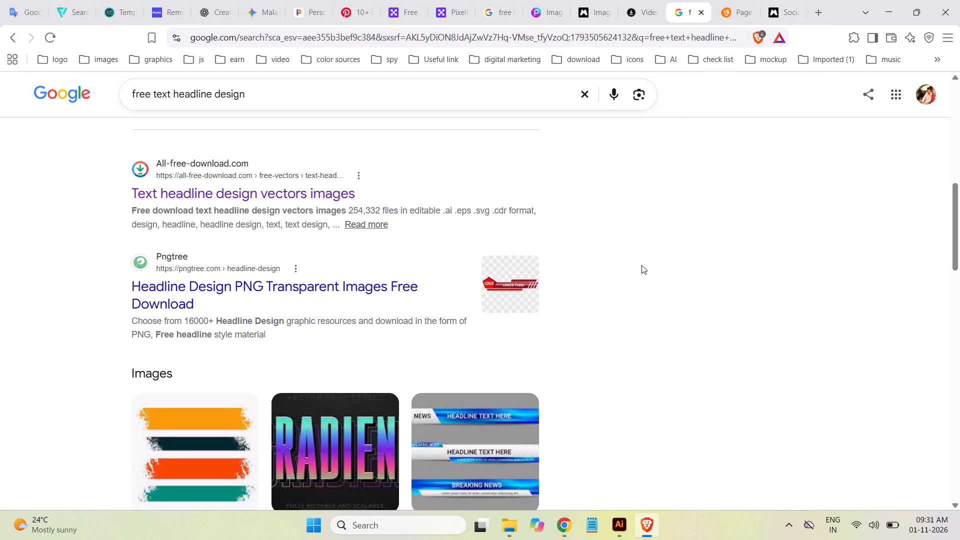
Look through the remaining first-page results for "free text headline design", including the image previews, for headline references.
scroll(641, 263, "down", 5)
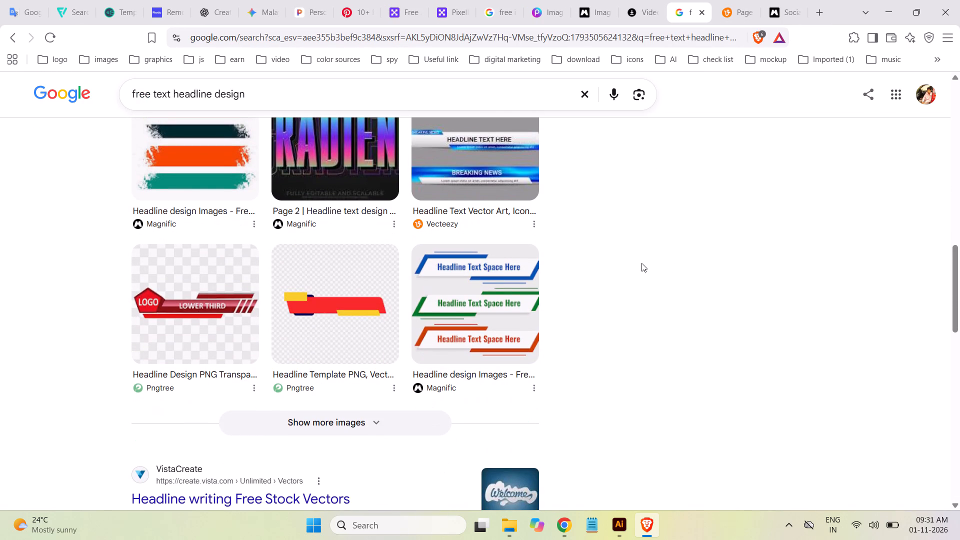
scroll(641, 263, "up", 1)
scroll(641, 263, "down", 4)
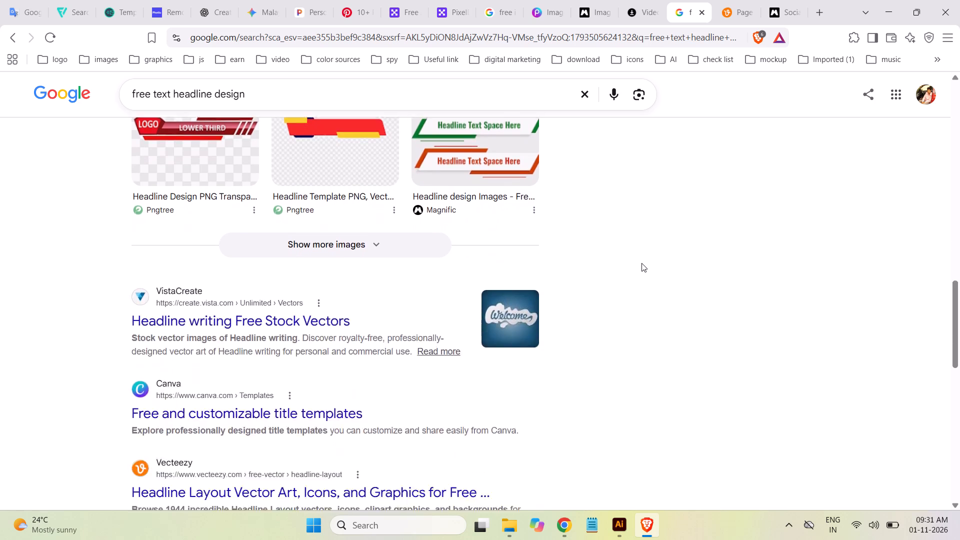
scroll(641, 263, "down", 3)
scroll(641, 263, "up", 1)
scroll(641, 263, "down", 2)
scroll(641, 263, "up", 2)
scroll(641, 263, "down", 1)
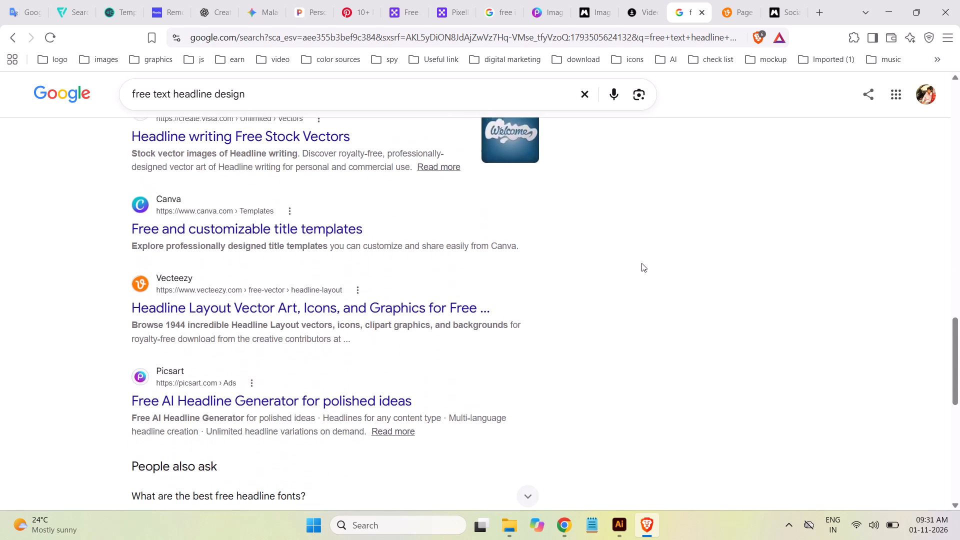
scroll(641, 263, "down", 8)
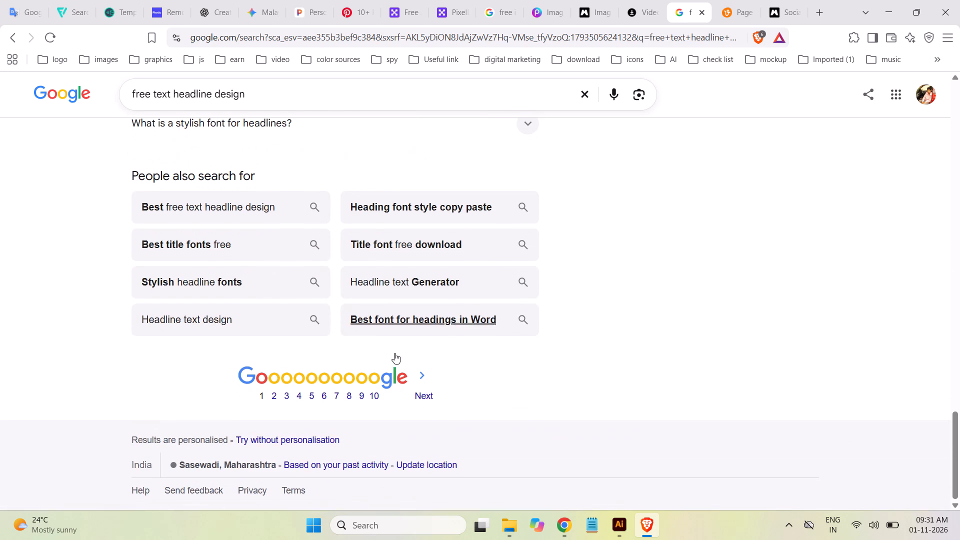
Go to the second page of "free text headline design" results and look through it for usable headline design resources.
left_click(273, 376)
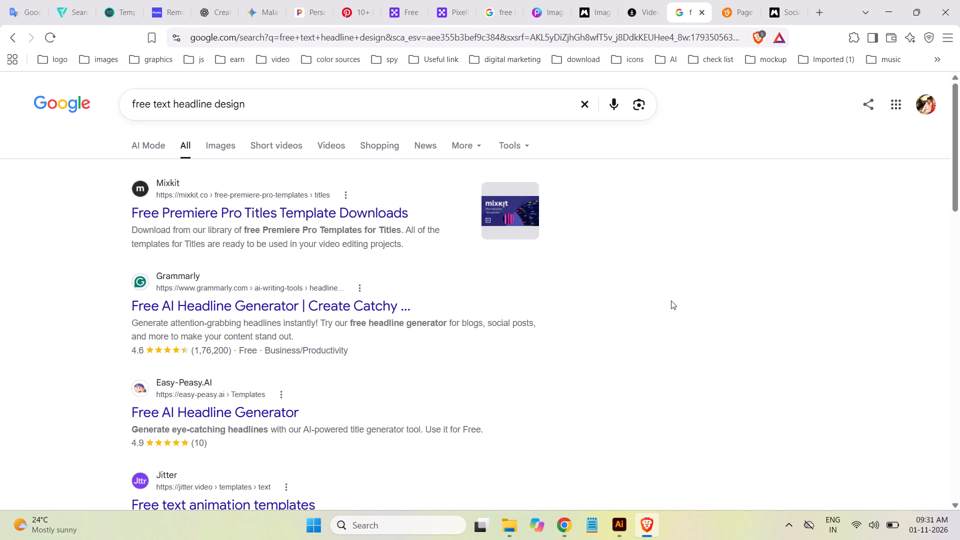
scroll(671, 300, "down", 3)
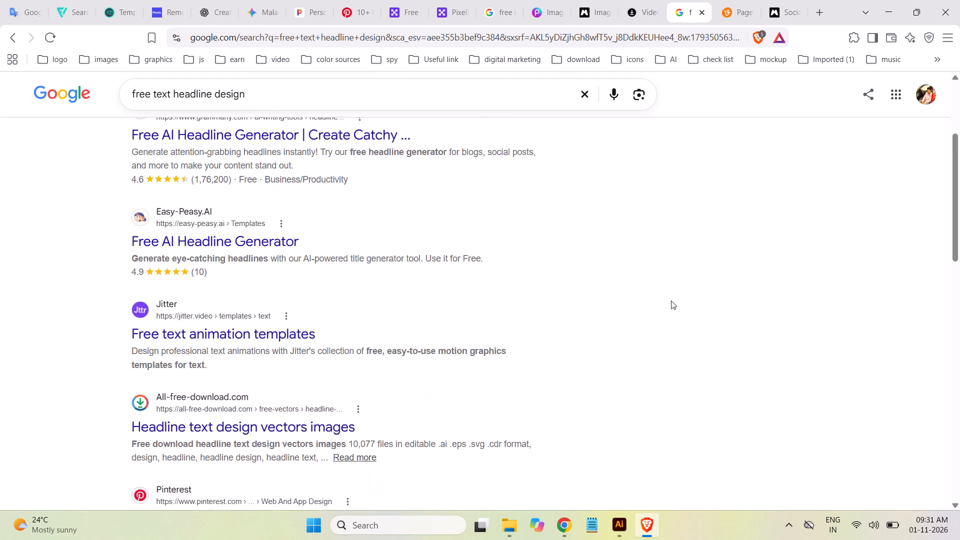
scroll(671, 300, "down", 1)
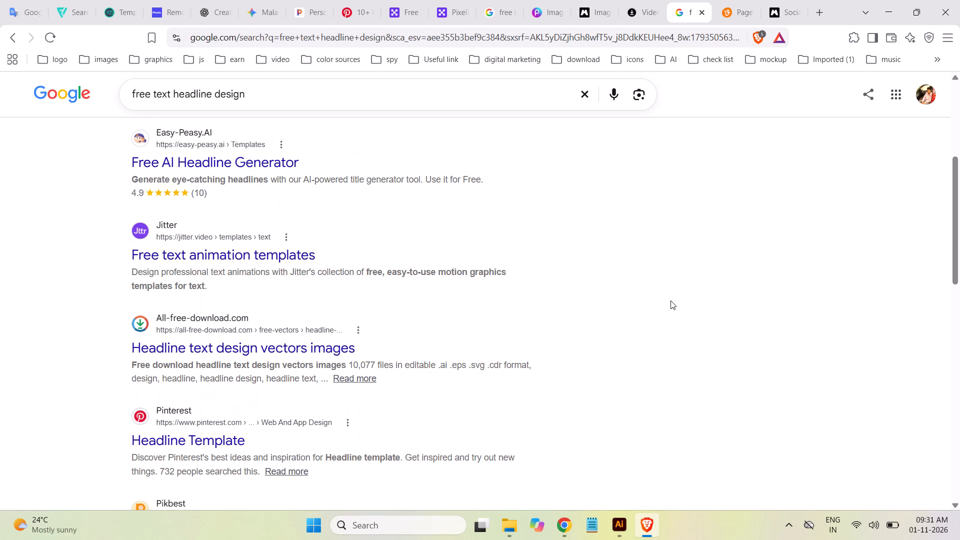
scroll(670, 300, "down", 11)
scroll(669, 302, "up", 1)
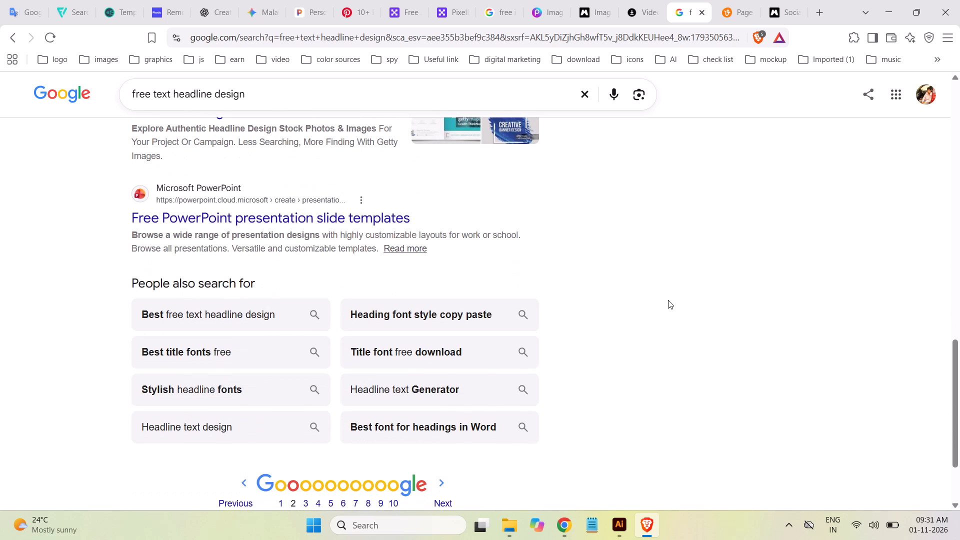
scroll(668, 300, "down", 6)
scroll(668, 300, "up", 1)
scroll(668, 300, "down", 1)
scroll(668, 300, "up", 1)
scroll(668, 300, "down", 3)
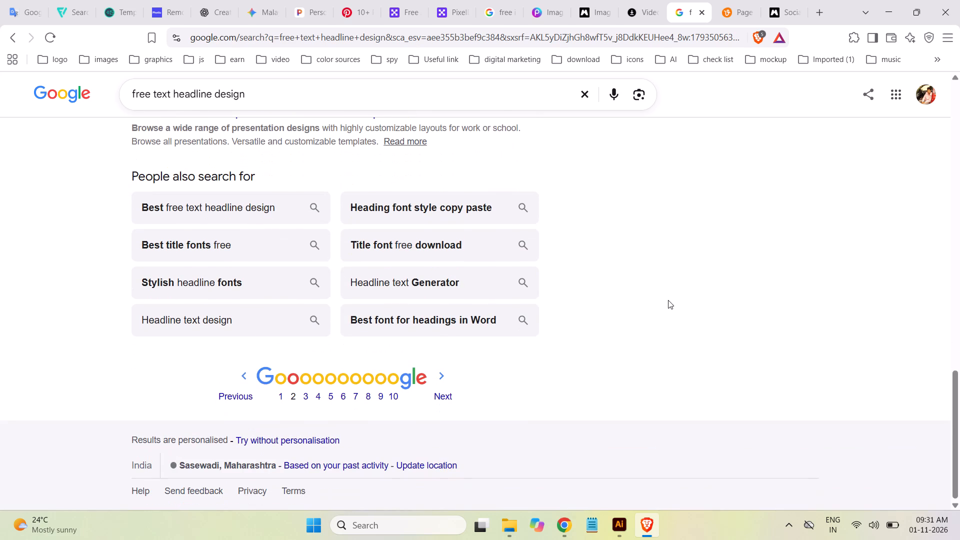
scroll(668, 300, "down", 2)
Switch to Illustrator with the Healthcare-Australia-training-1080x1350-20.ai document.
left_click(617, 518)
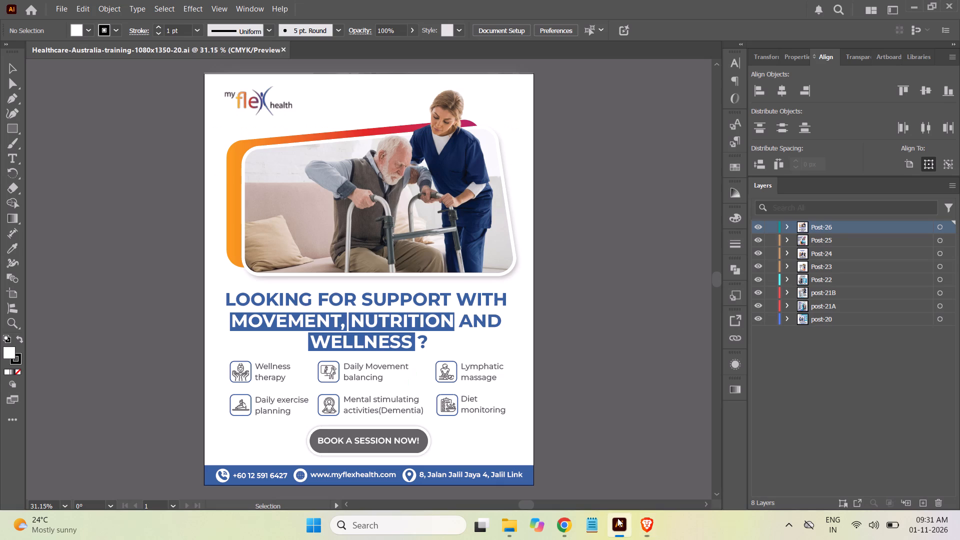
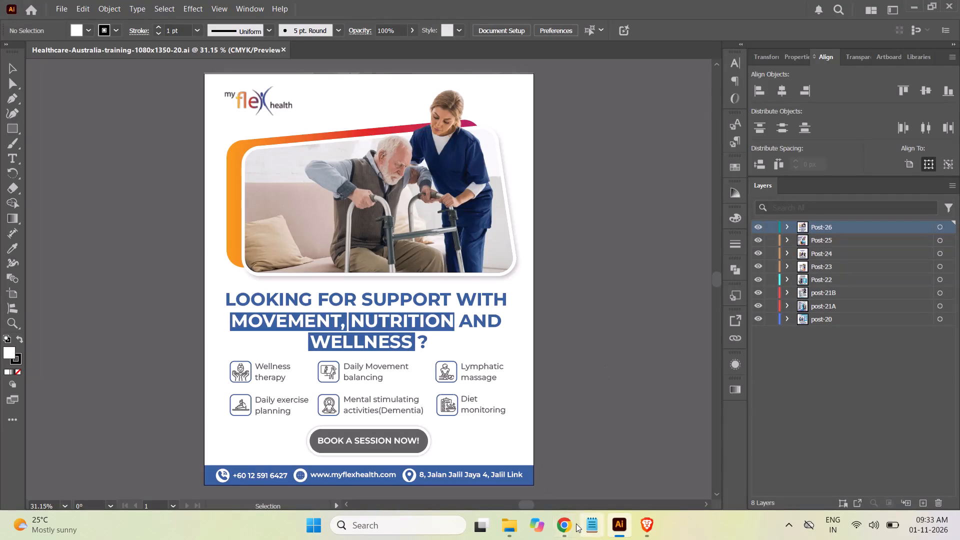
Switch to Chrome with the "MFHM - Wellness Therapy" task in Asana.
left_click(565, 525)
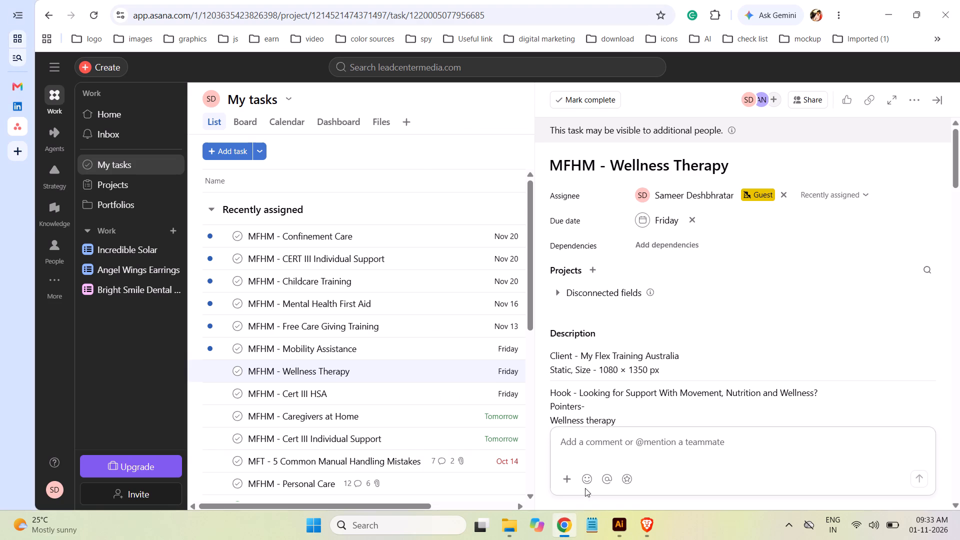
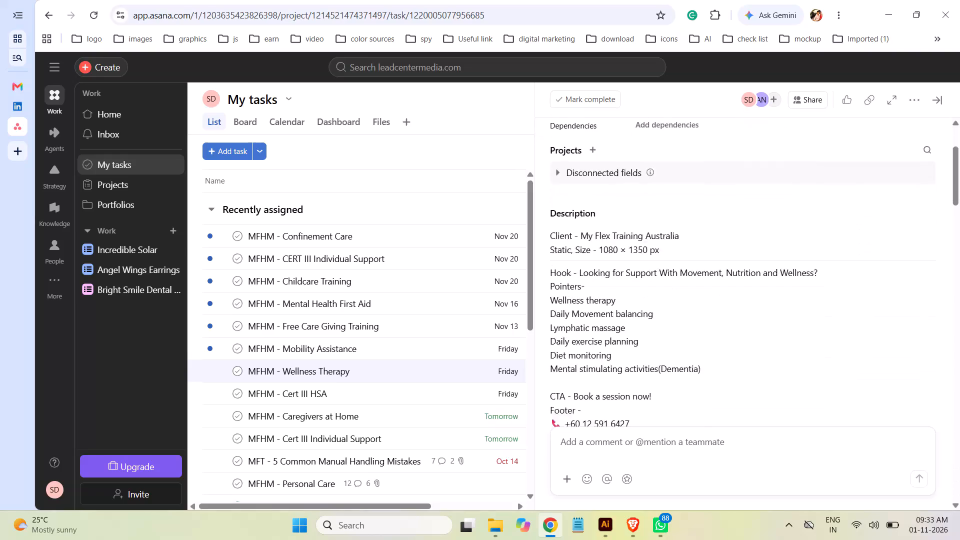
Review the MFHM - Wellness Therapy brief in Asana, examining its footer details and the layout and colour reference images.
scroll(858, 294, "down", 3)
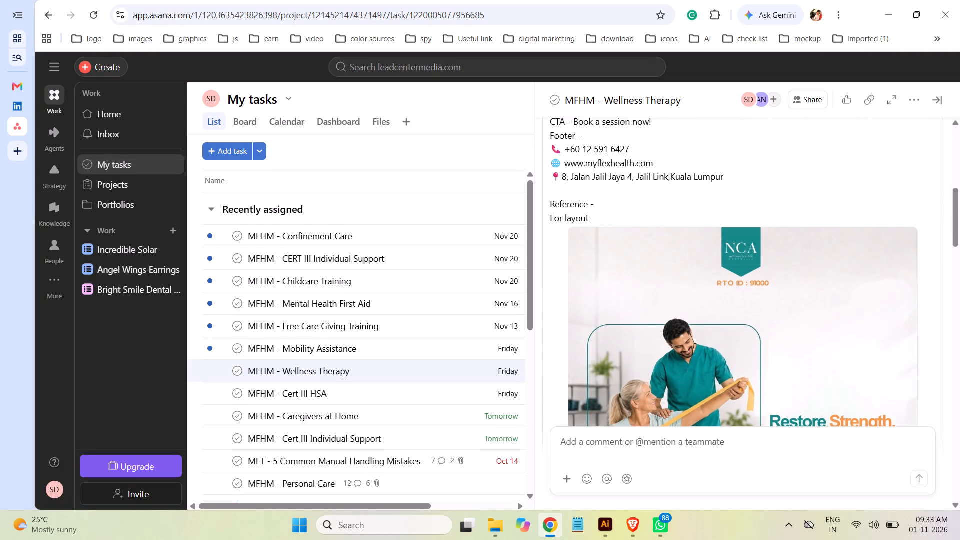
scroll(857, 293, "down", 3)
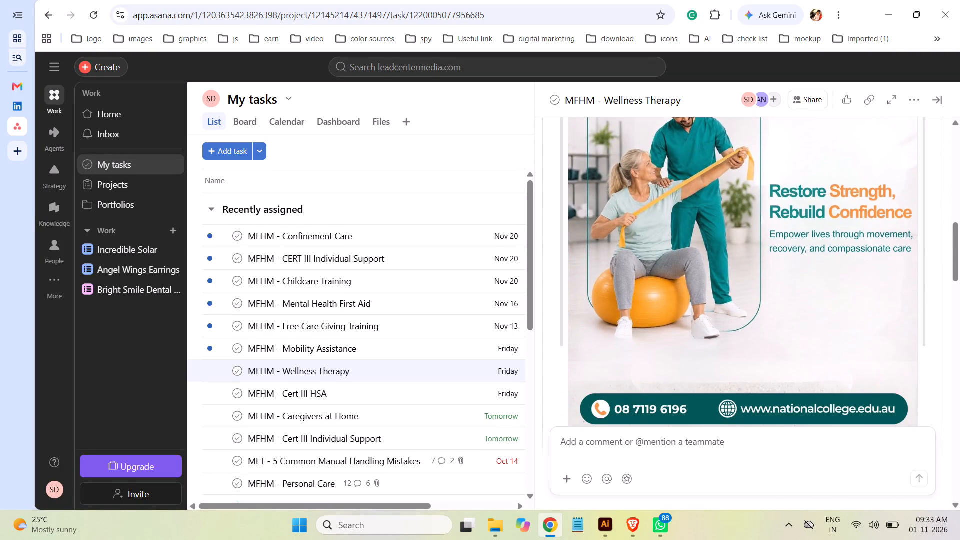
scroll(857, 291, "up", 1)
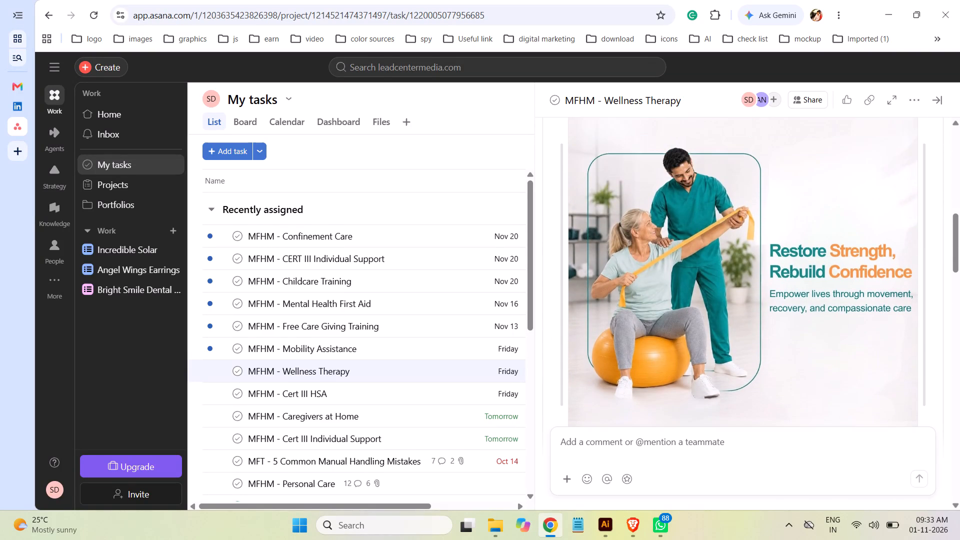
scroll(857, 291, "down", 2)
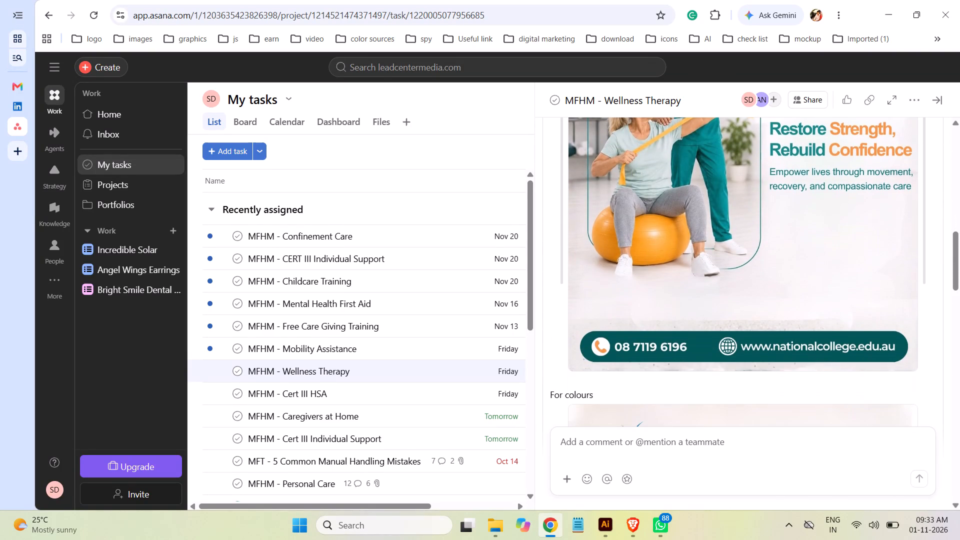
scroll(858, 290, "down", 3)
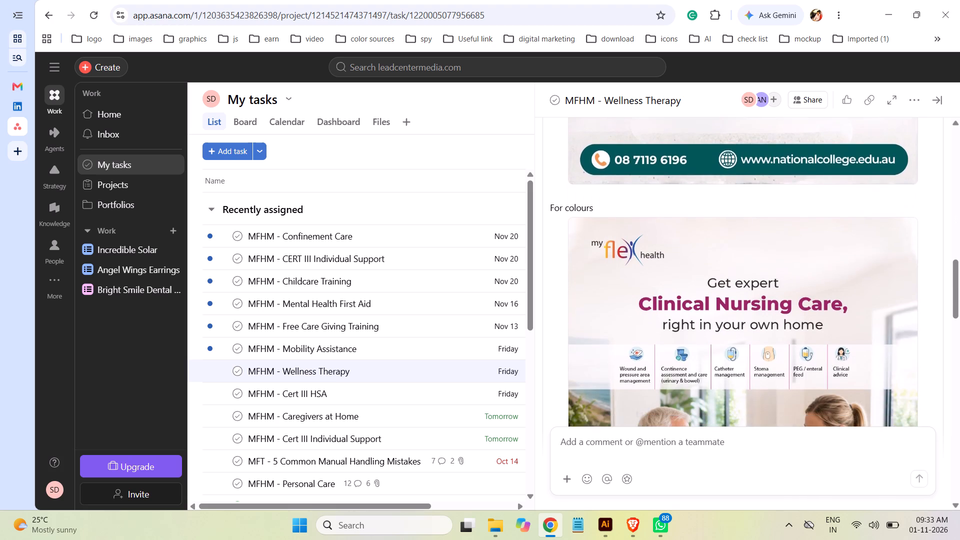
scroll(858, 290, "down", 1)
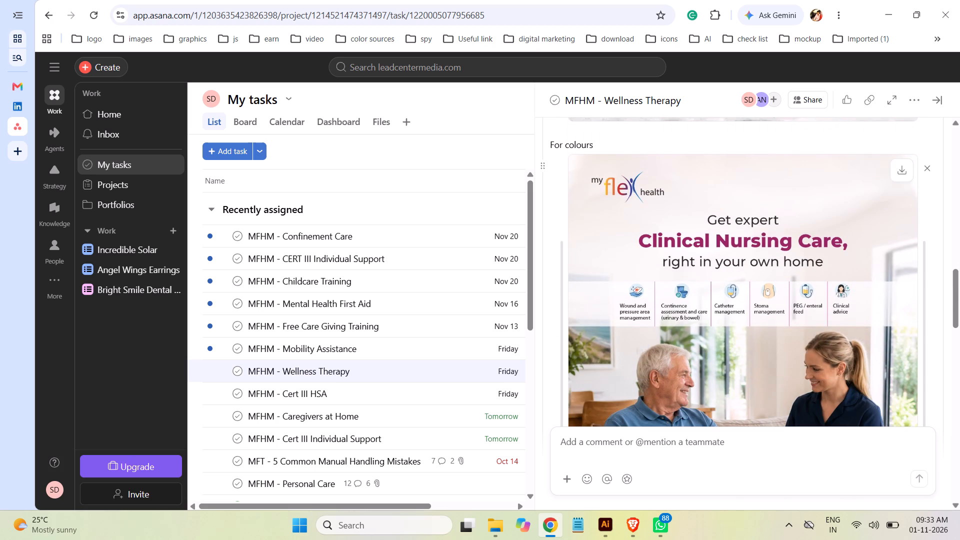
scroll(858, 290, "down", 1)
scroll(858, 290, "up", 2)
scroll(858, 290, "down", 4)
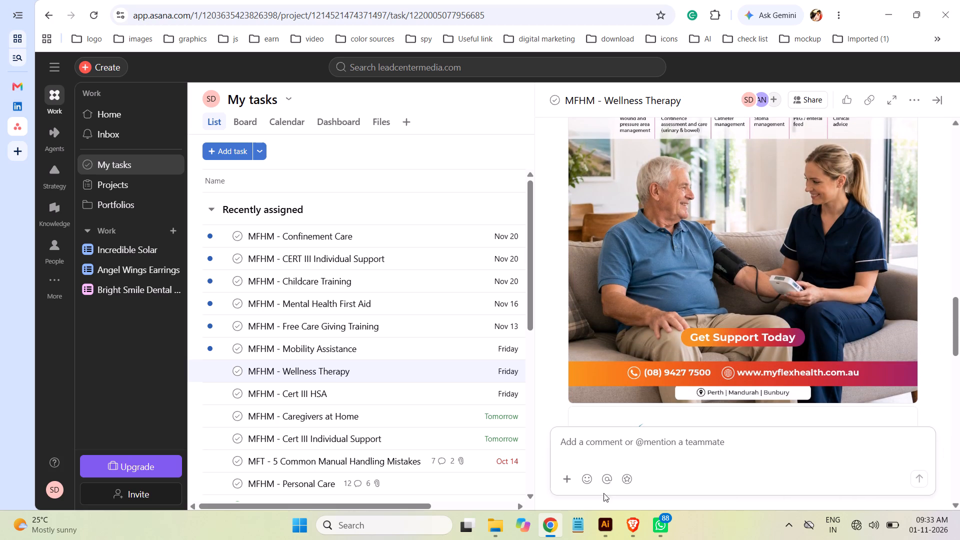
Switch to Illustrator with the Healthcare-Australia-training-1080x1350-20.ai document.
left_click(600, 522)
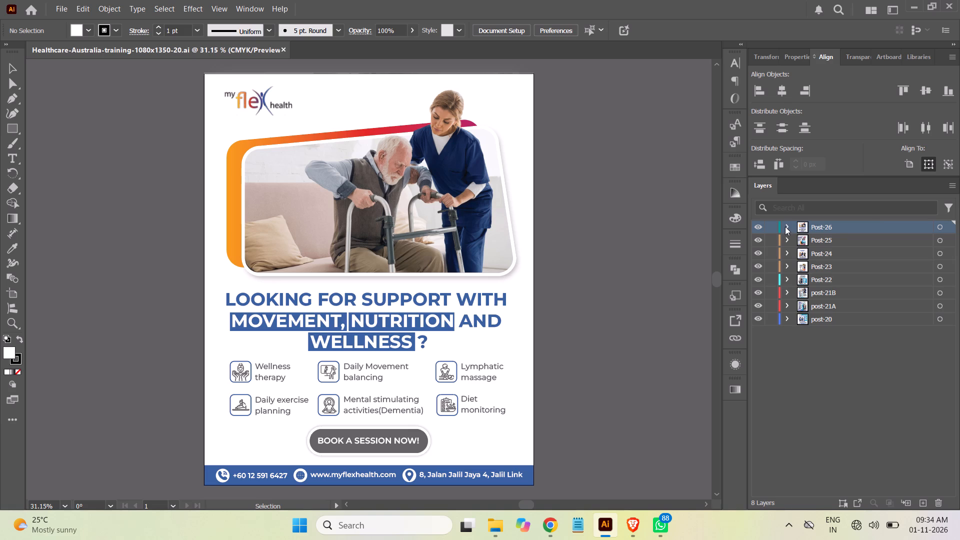
Hide the three blue highlight rectangles behind the headline in the "text copy 3" group of the Post-26 layer.
left_click(785, 226)
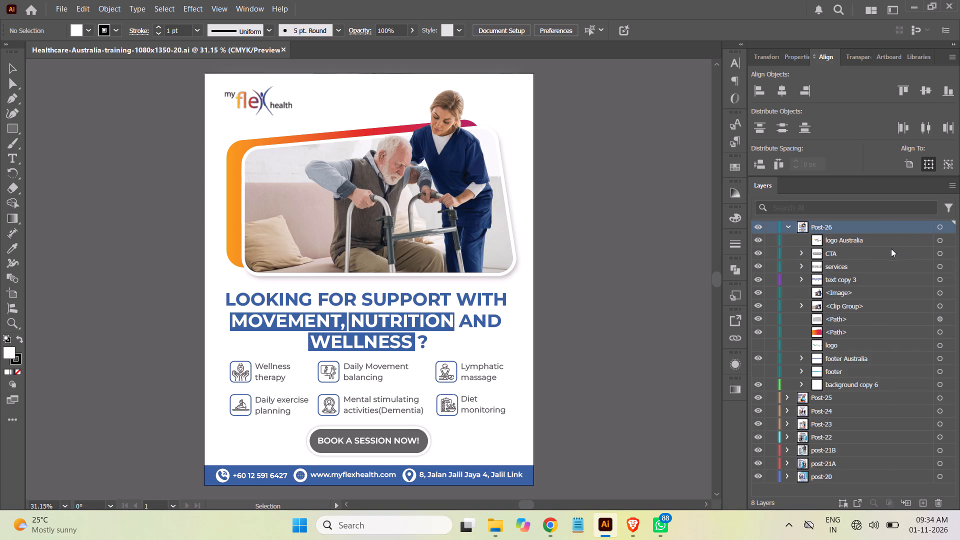
left_click(800, 278)
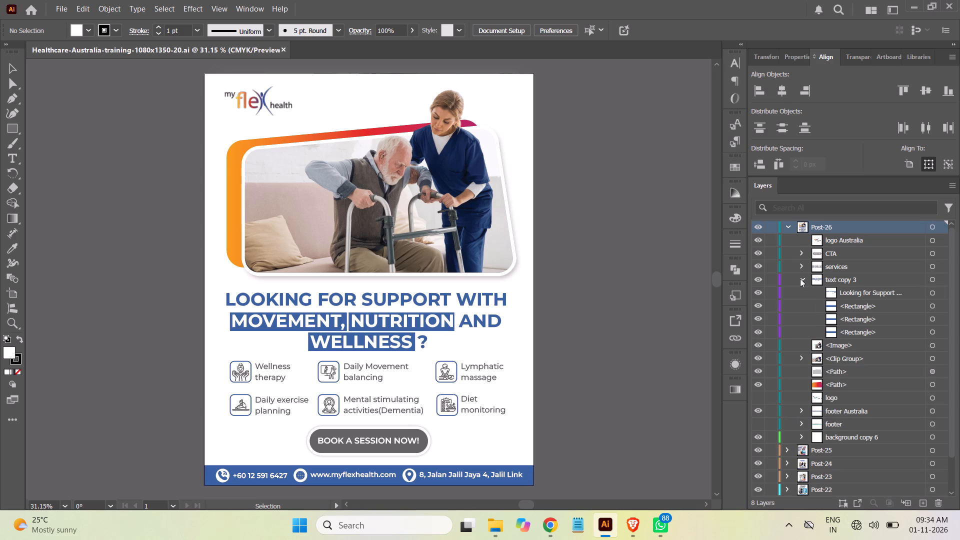
left_click(758, 305)
left_click(760, 318)
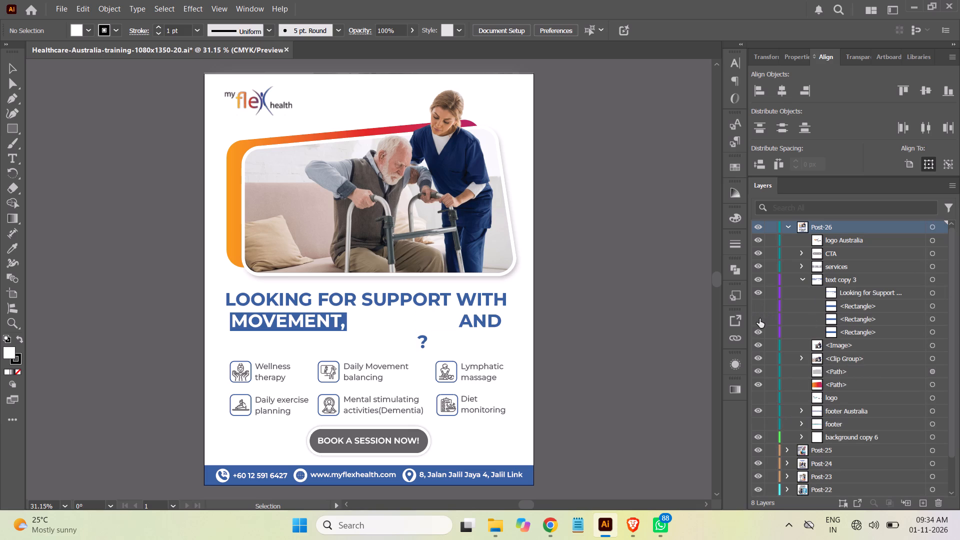
left_click(755, 333)
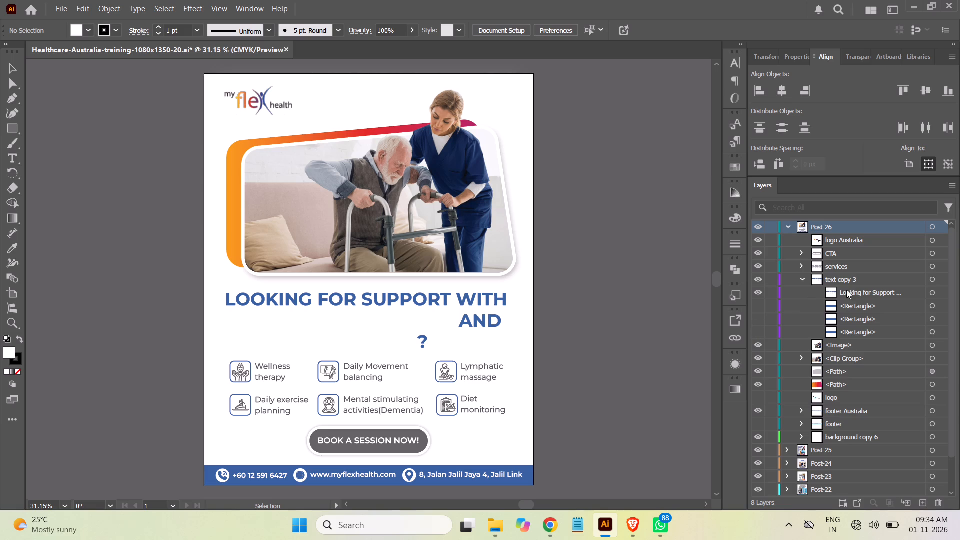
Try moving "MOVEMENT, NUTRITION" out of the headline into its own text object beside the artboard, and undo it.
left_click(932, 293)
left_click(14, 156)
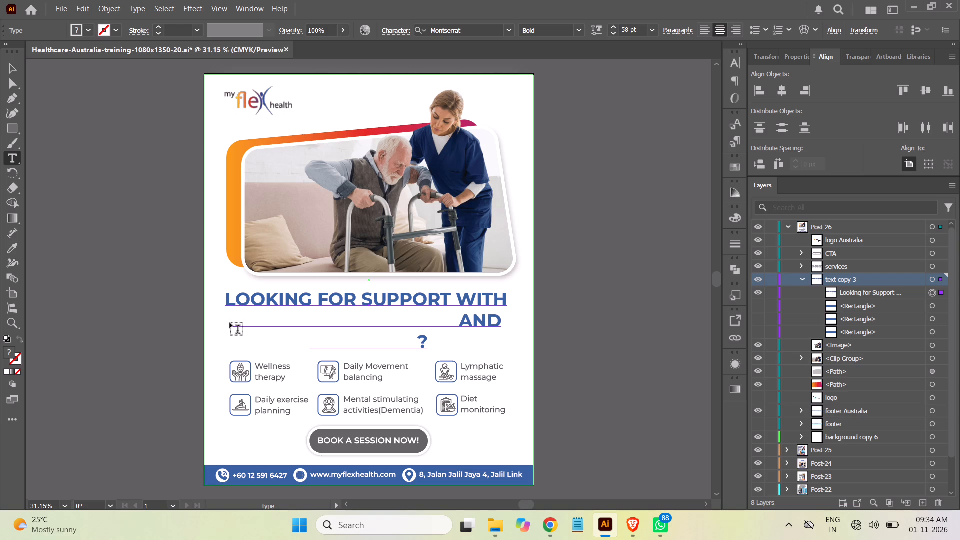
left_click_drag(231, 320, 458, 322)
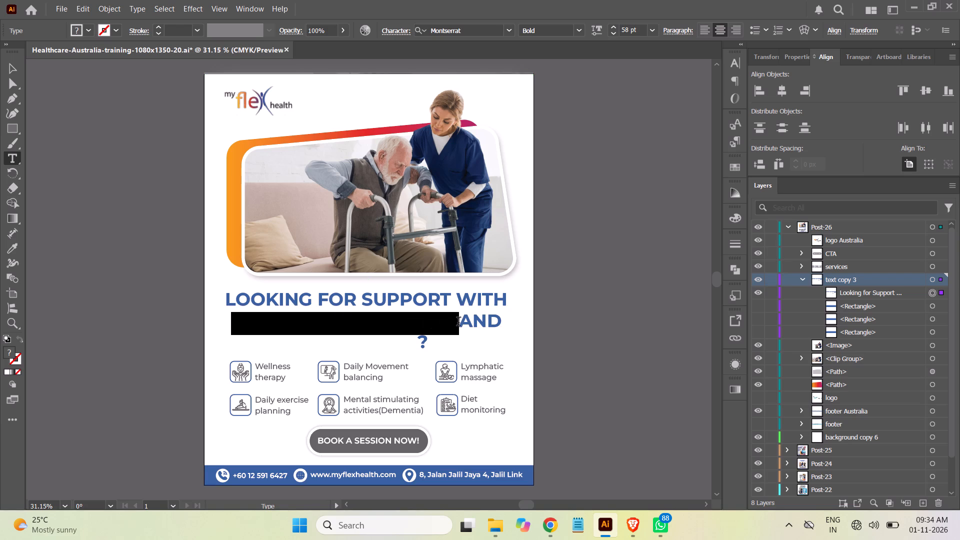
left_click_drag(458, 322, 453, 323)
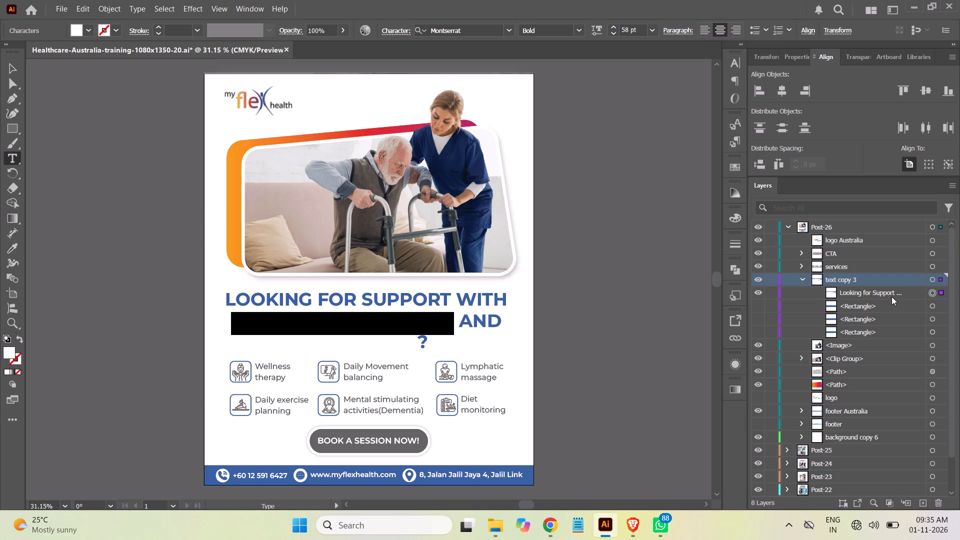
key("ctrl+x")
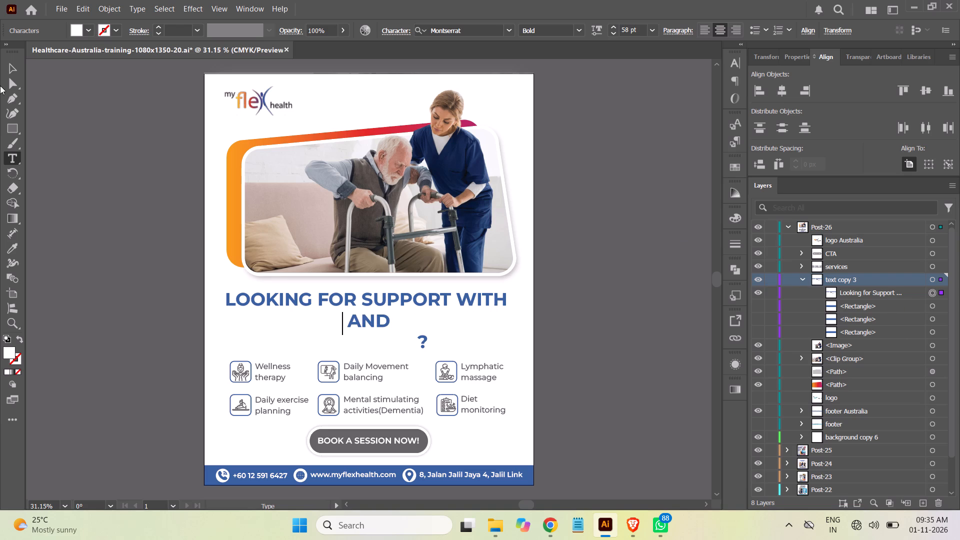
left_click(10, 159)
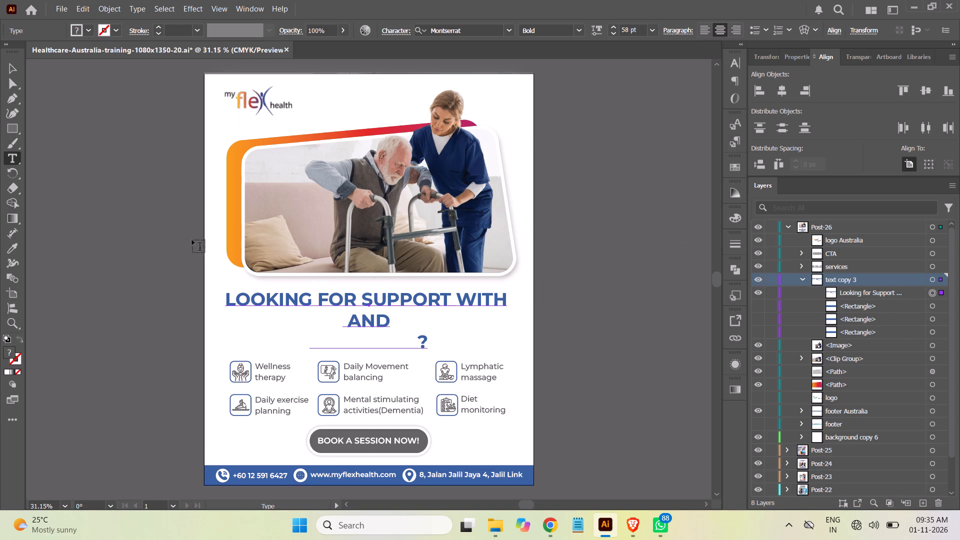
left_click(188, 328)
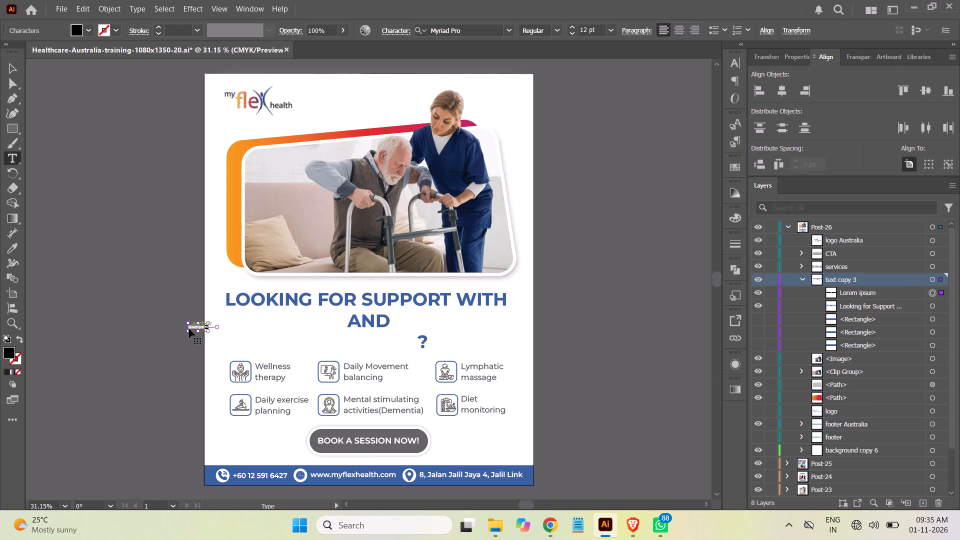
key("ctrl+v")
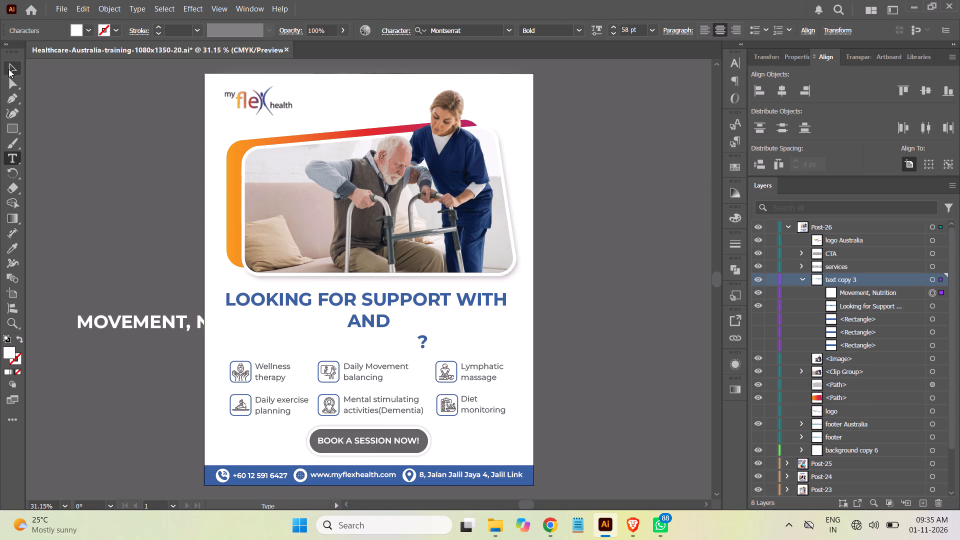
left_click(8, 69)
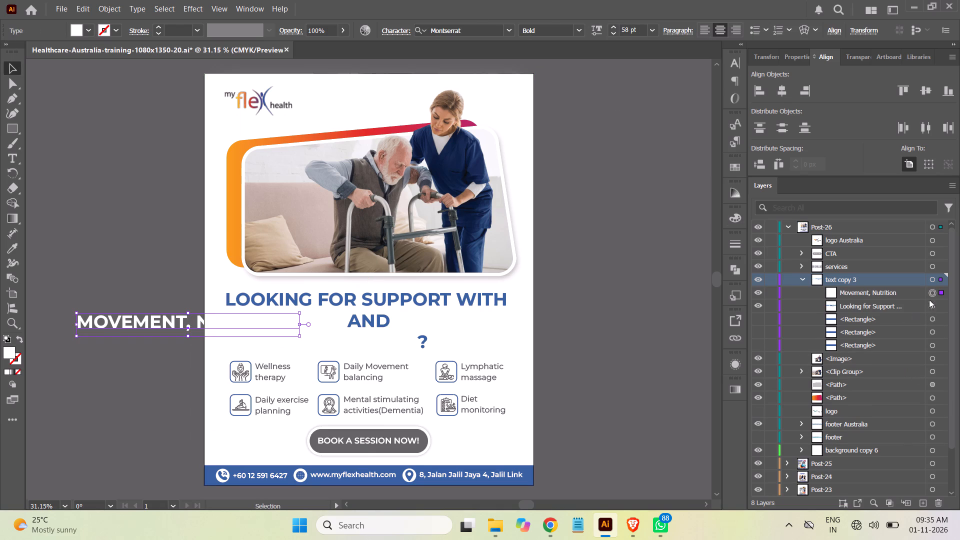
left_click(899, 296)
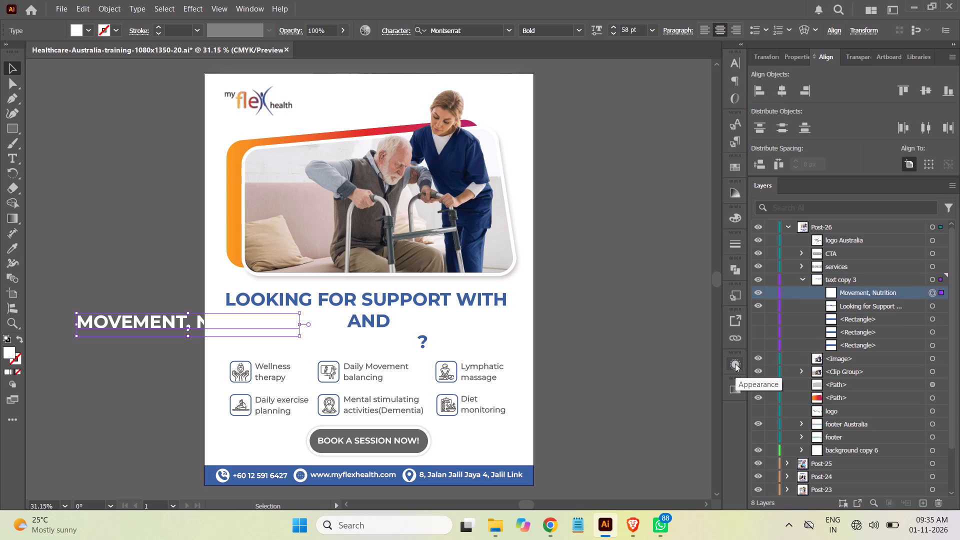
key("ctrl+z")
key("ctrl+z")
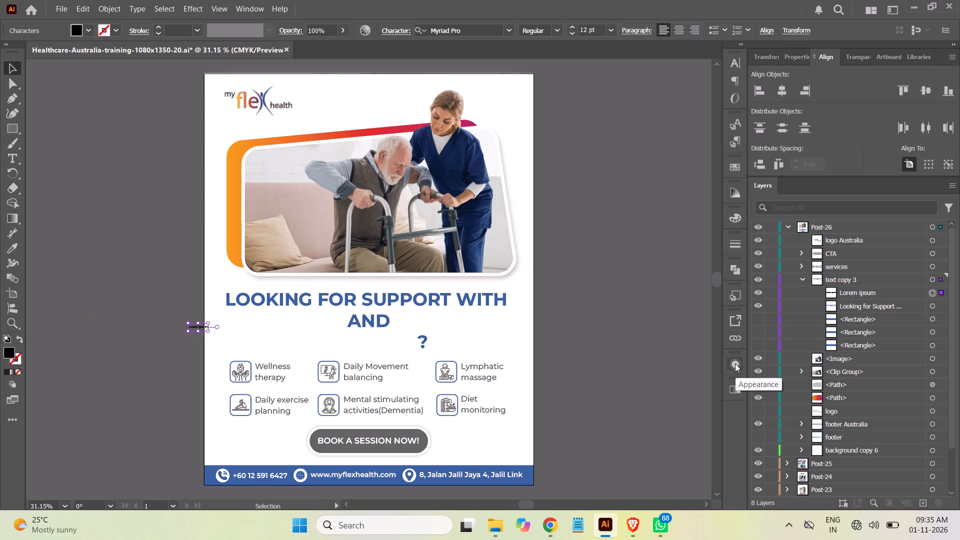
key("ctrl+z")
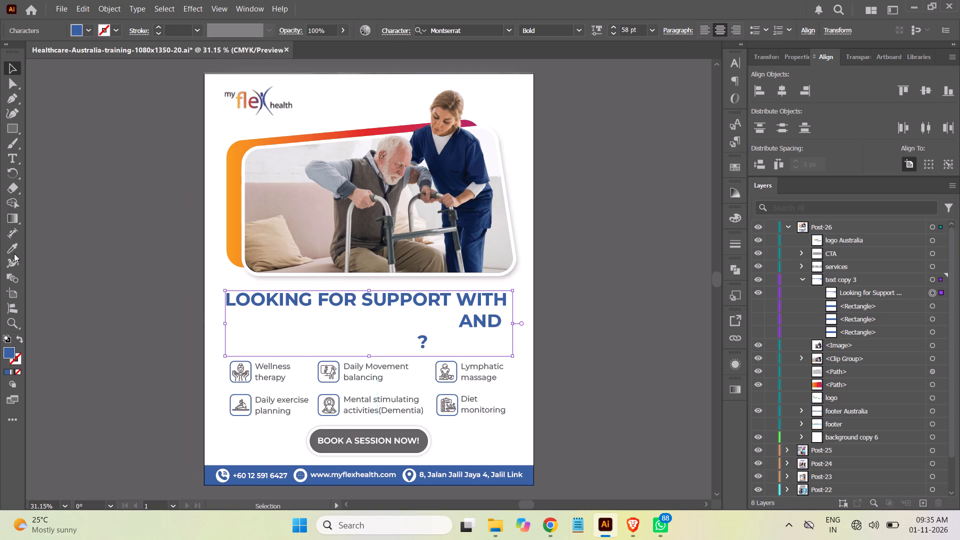
Apply a linear gradient fill to the words "MOVEMENT, NUTRITION" in the Post-26 headline.
left_click(8, 159)
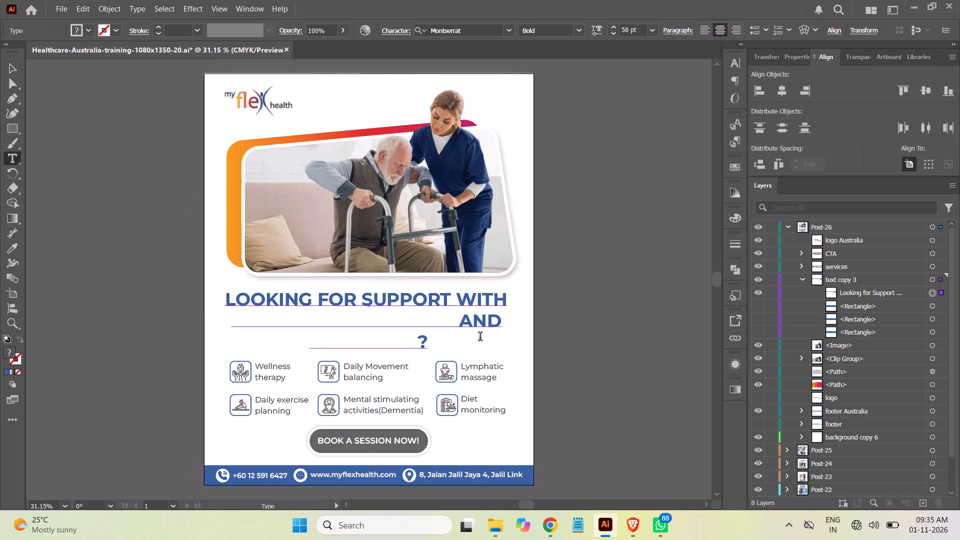
left_click_drag(456, 325, 189, 317)
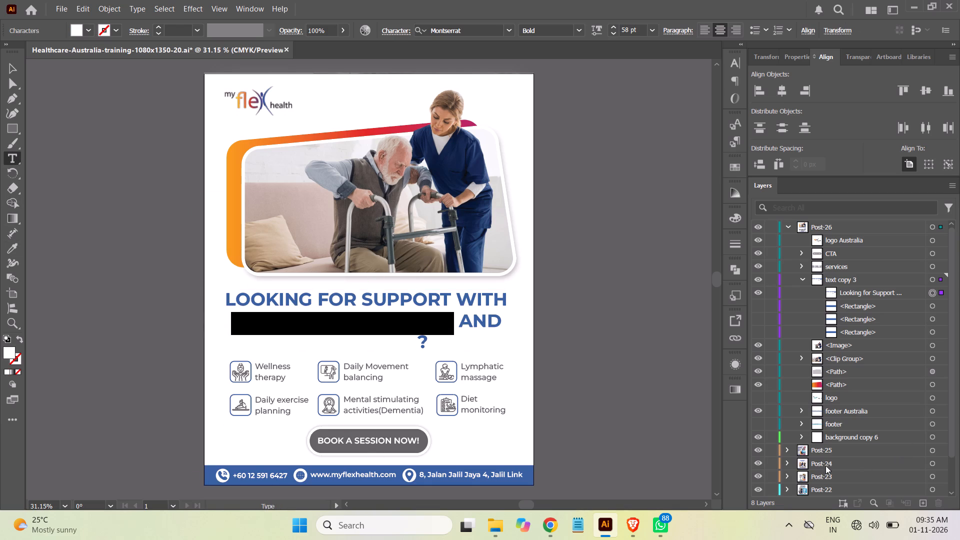
left_click(731, 367)
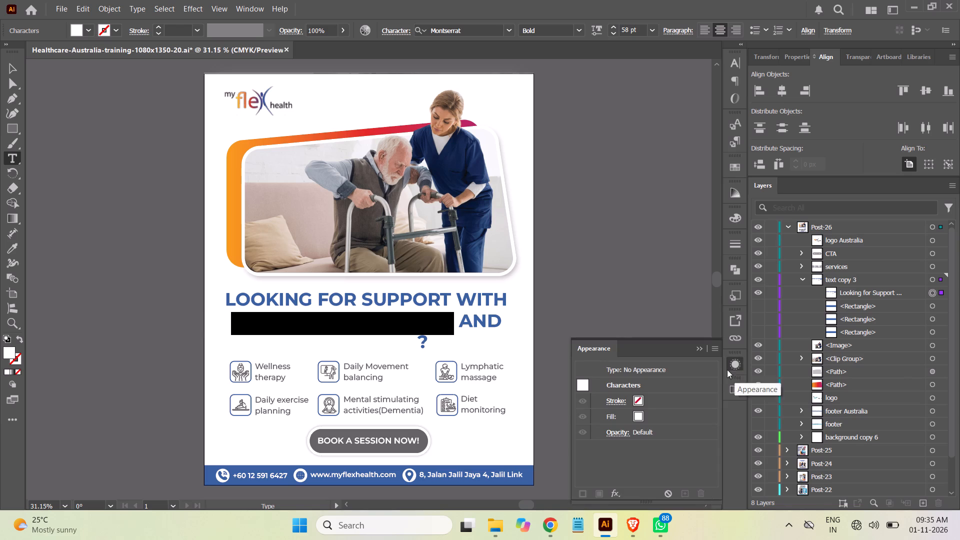
left_click(638, 416)
left_click(647, 417)
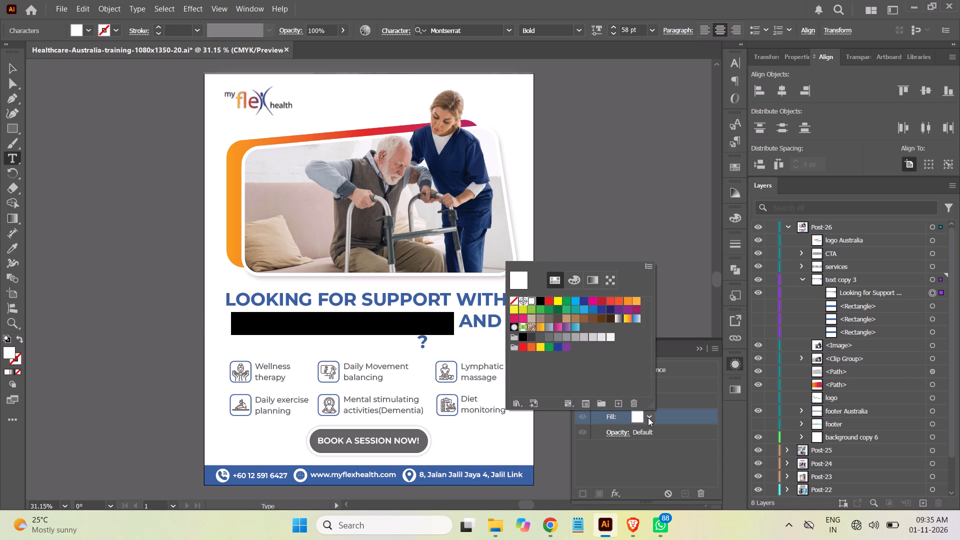
left_click(592, 279)
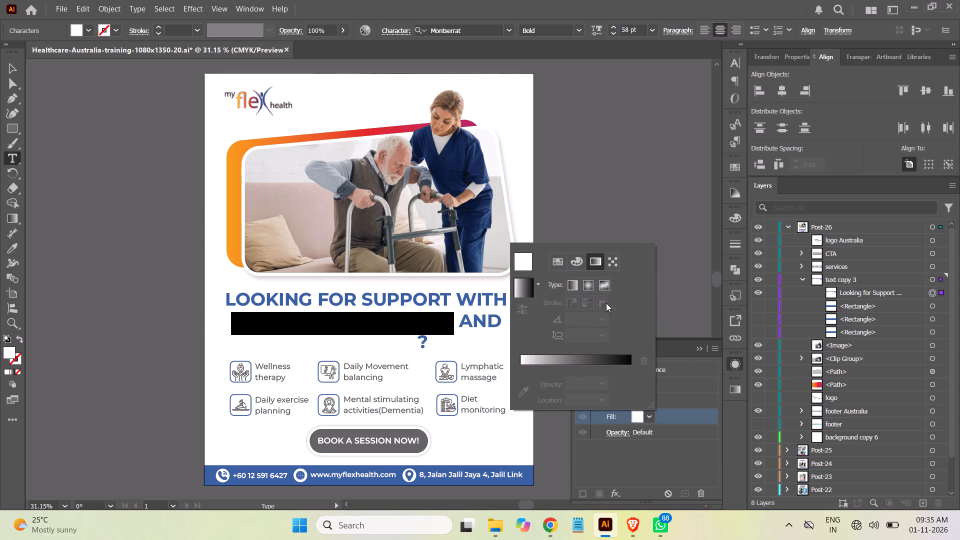
left_click(579, 360)
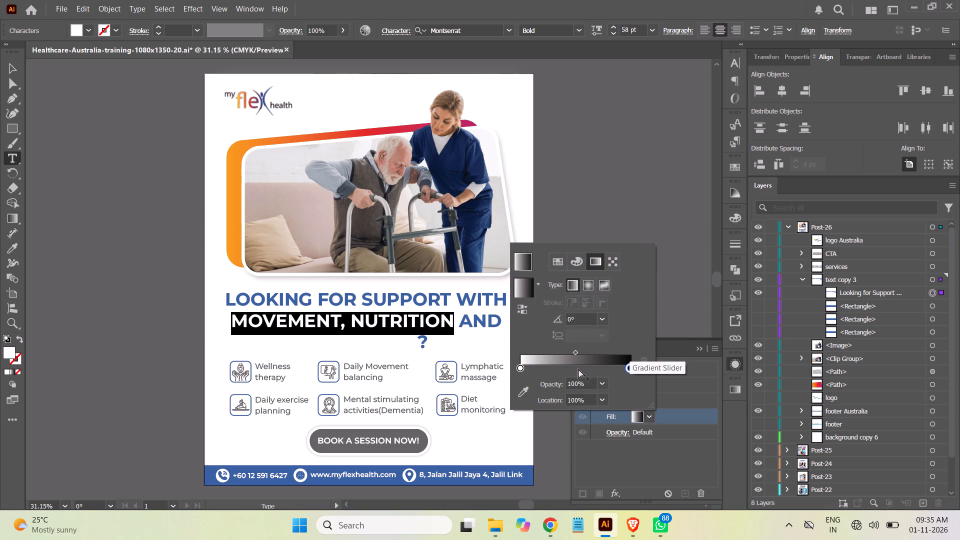
Set the starting colour stop of the text gradient to the light orange swatch.
left_click(519, 369)
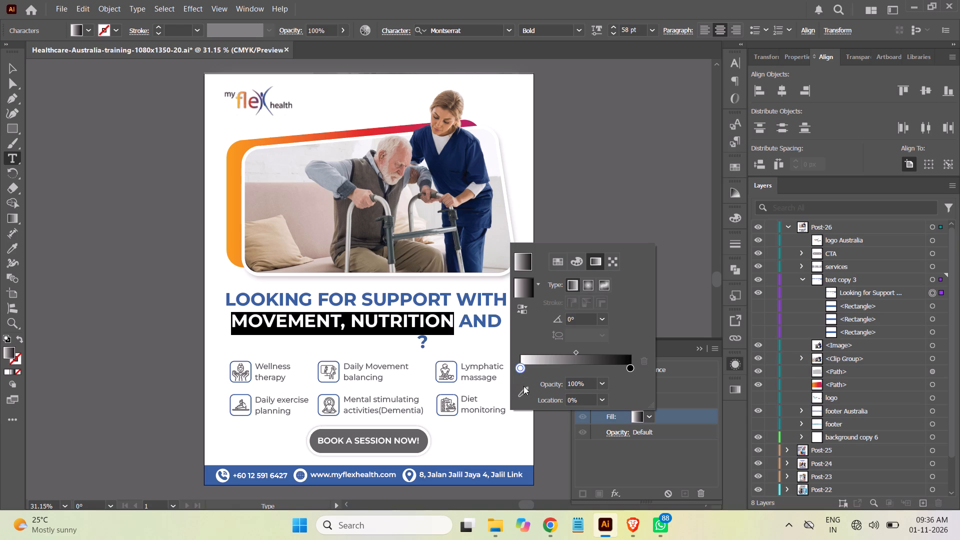
left_click(518, 392)
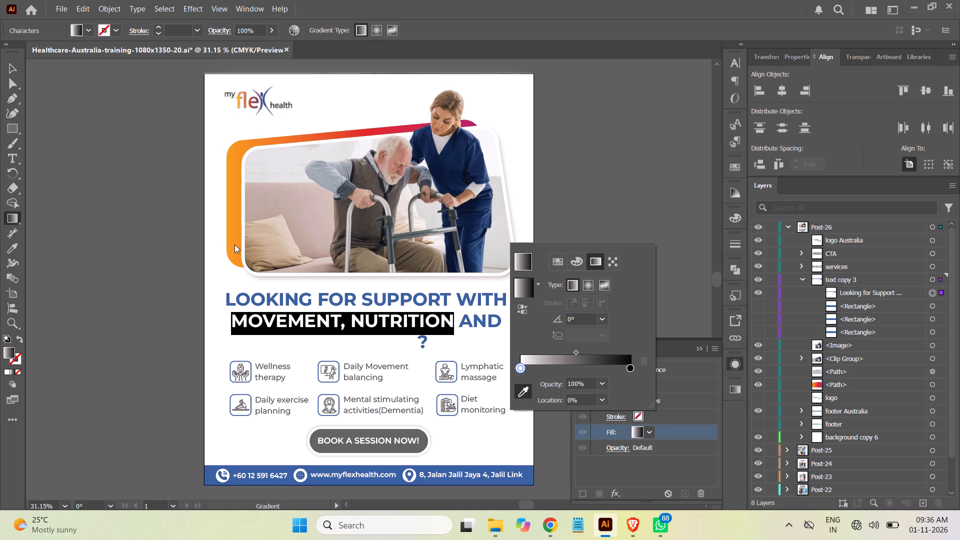
double_click(524, 389)
double_click(519, 368)
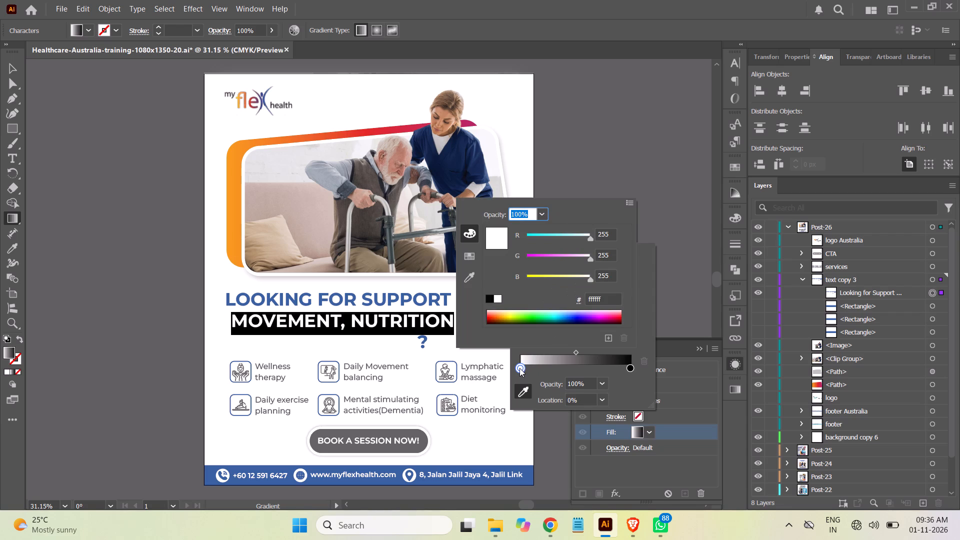
left_click(471, 279)
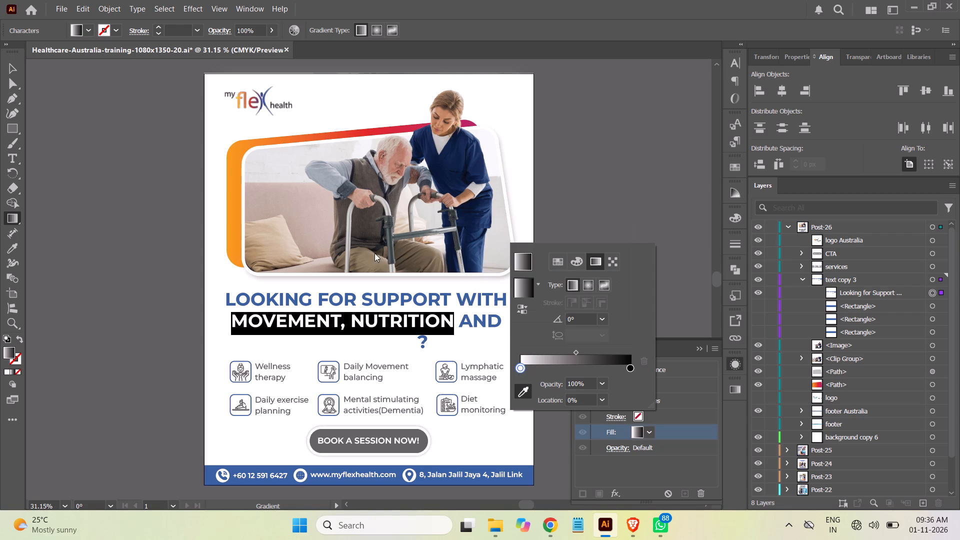
double_click(518, 368)
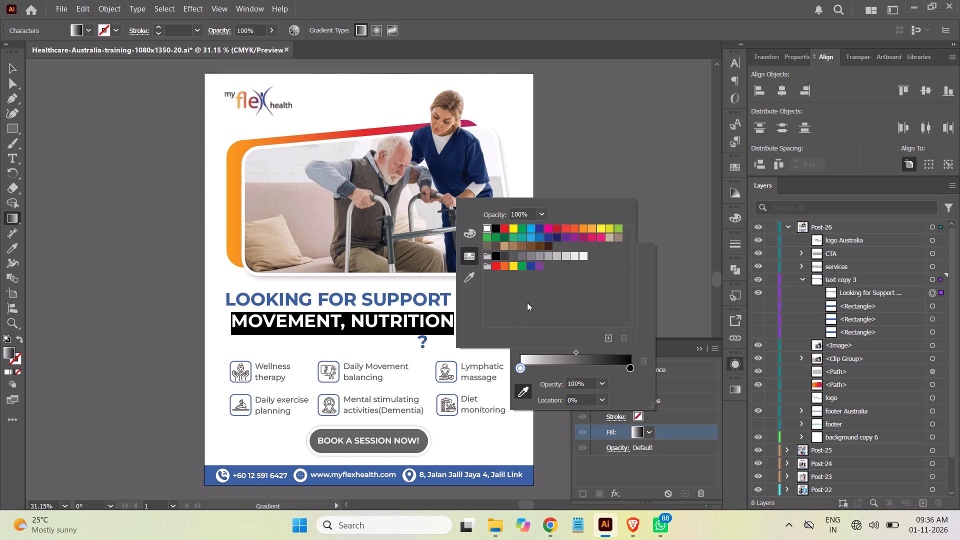
left_click(593, 228)
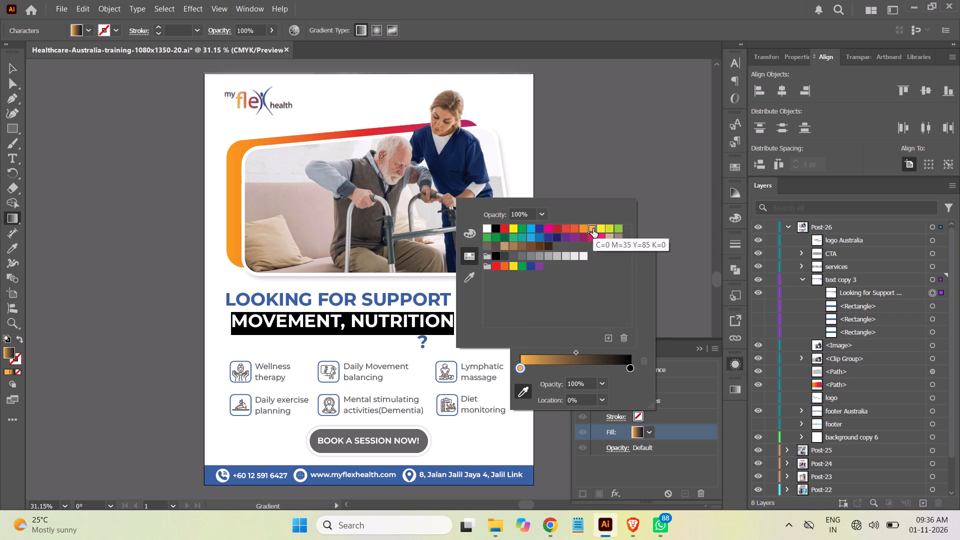
Add a middle colour stop at about 53% of the text gradient and set it to the light red swatch.
left_click(577, 368)
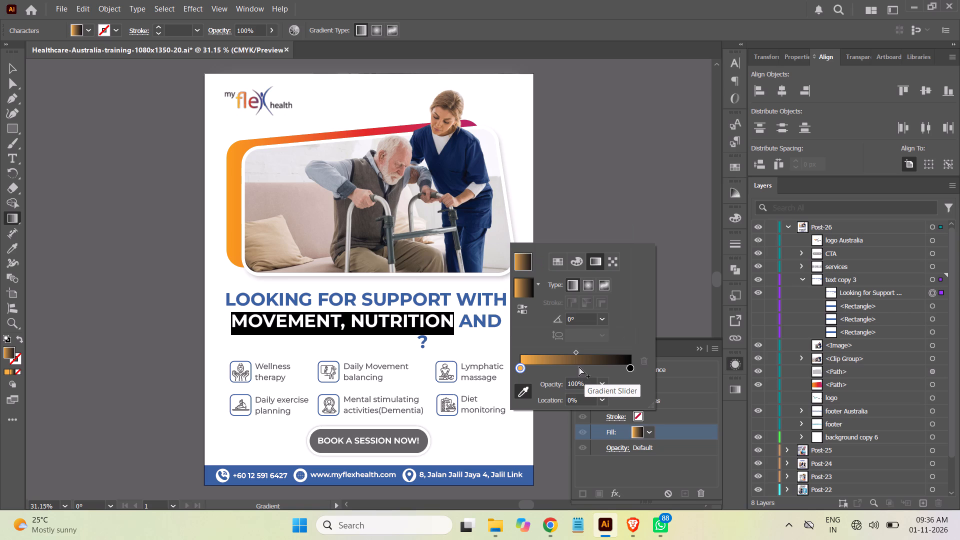
left_click(579, 367)
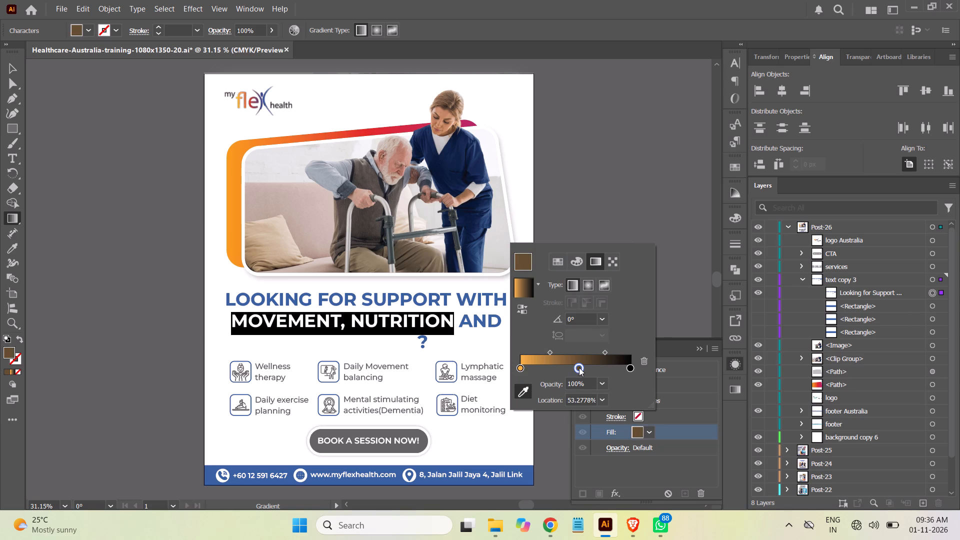
double_click(579, 367)
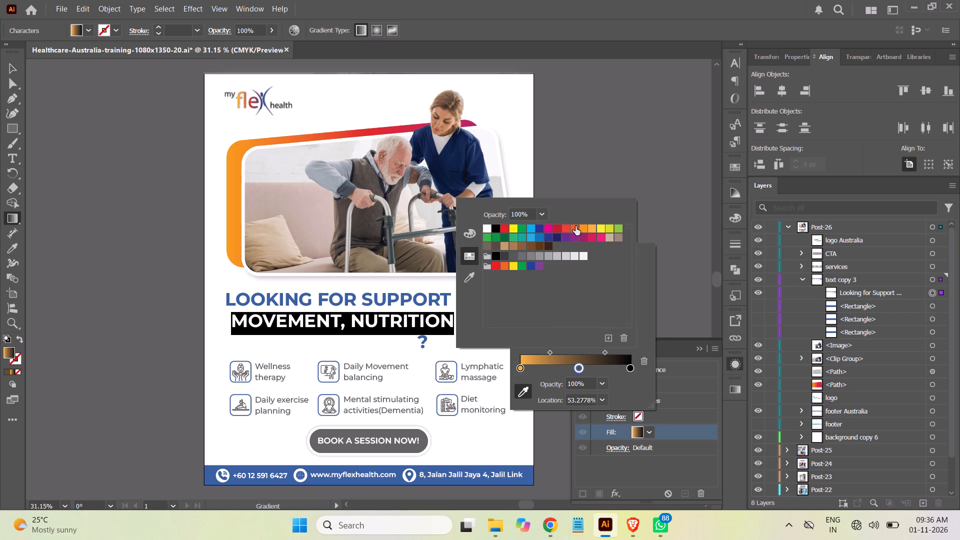
left_click(565, 228)
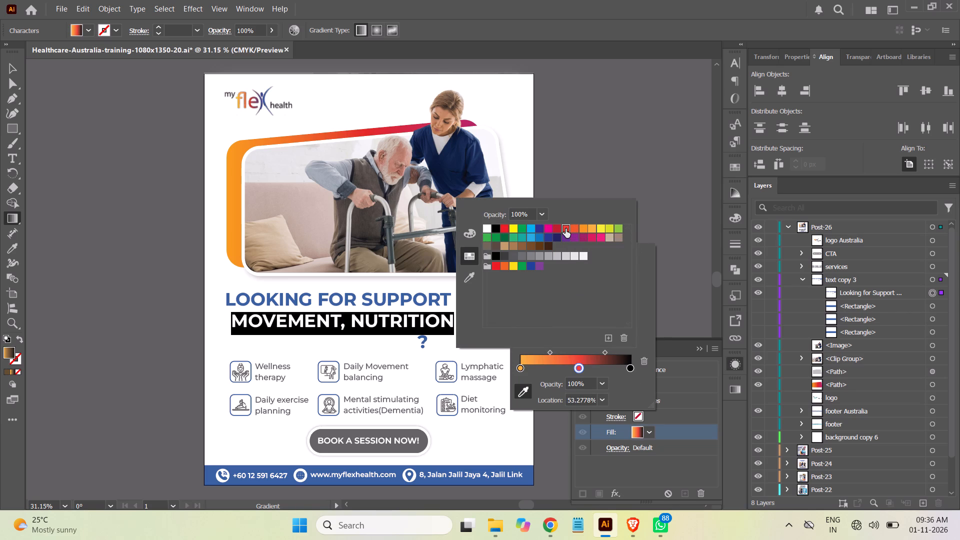
Set the end colour stop of the text gradient to the bright pink swatch and deselect the headline.
left_click(631, 369)
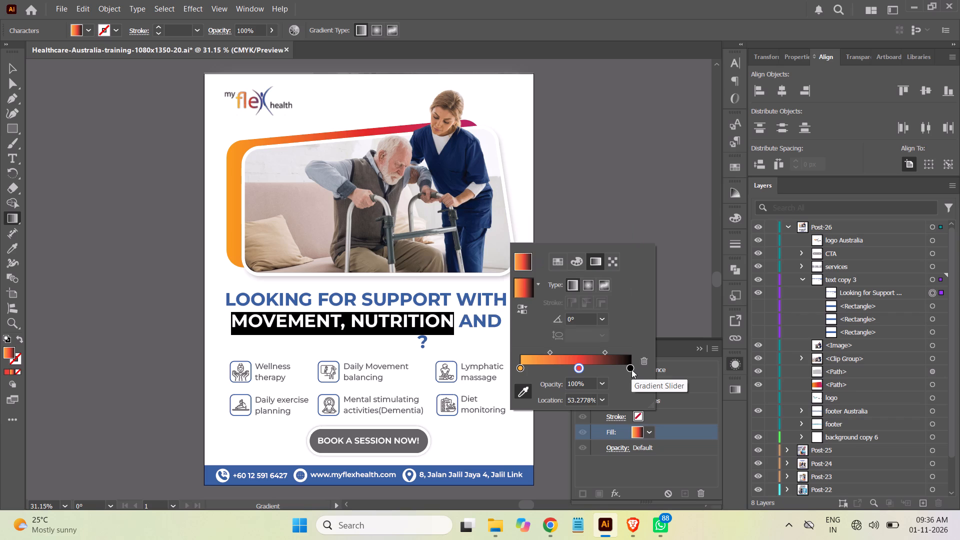
double_click(631, 369)
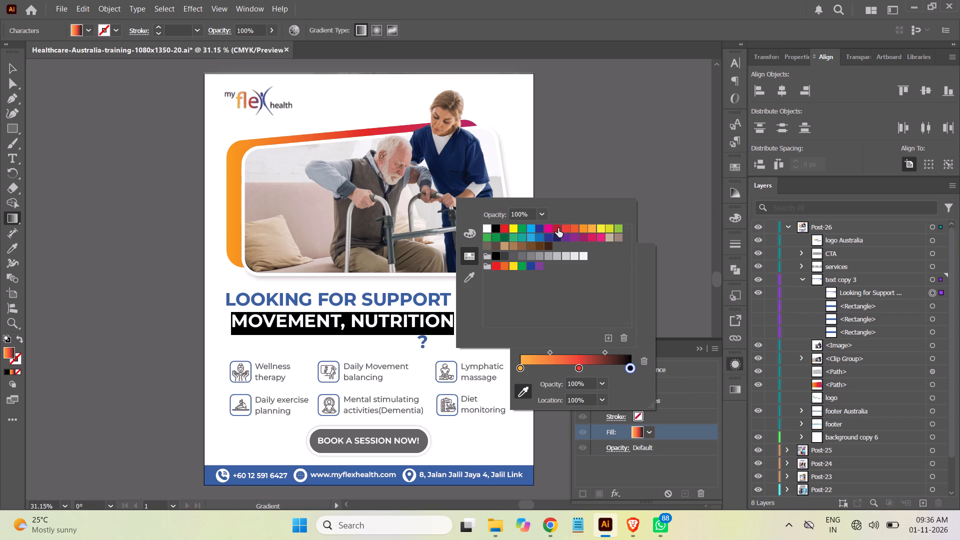
left_click(556, 228)
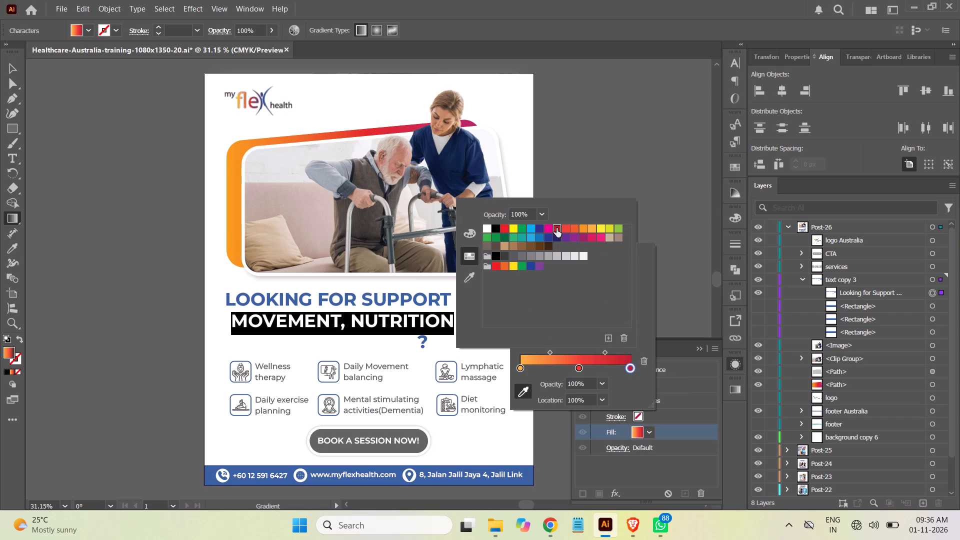
left_click(600, 238)
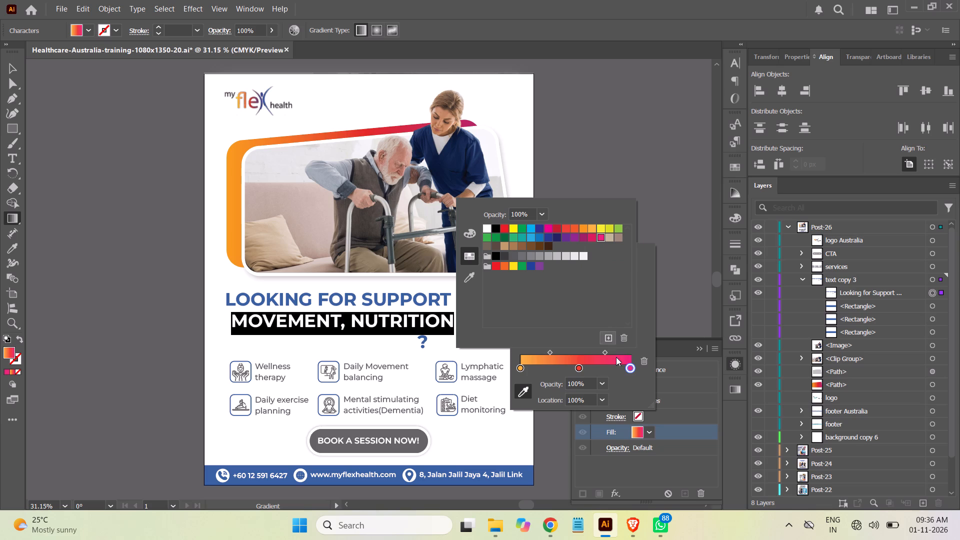
left_click(14, 68)
left_click(93, 147)
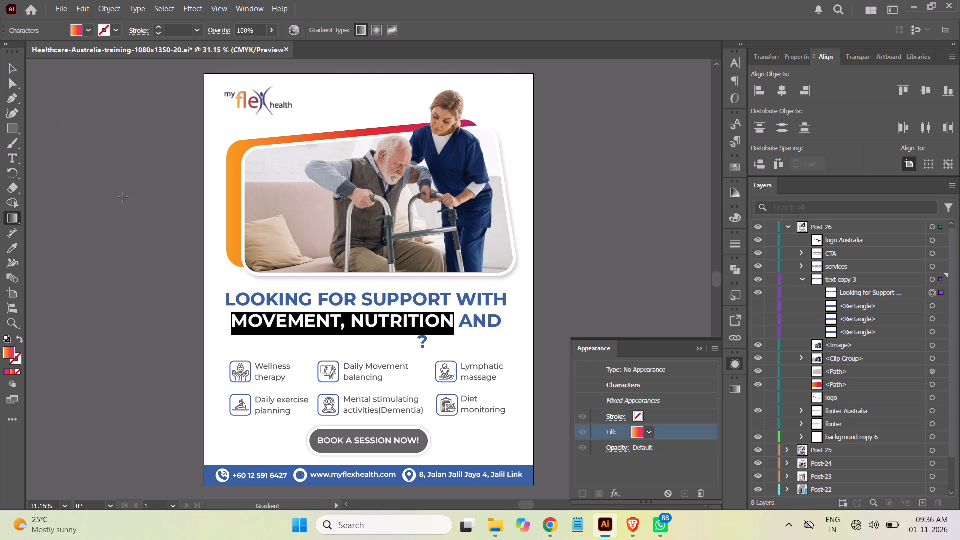
left_click(11, 66)
left_click(76, 174)
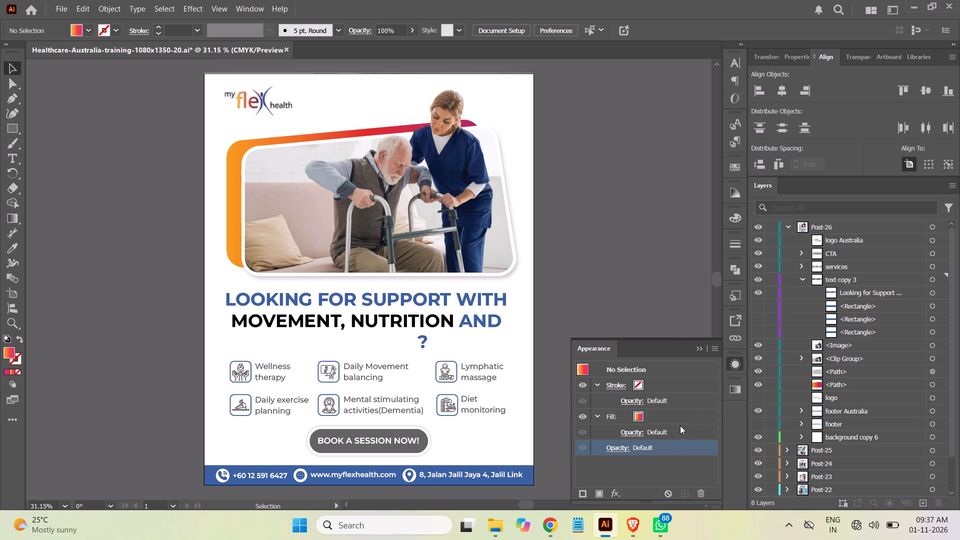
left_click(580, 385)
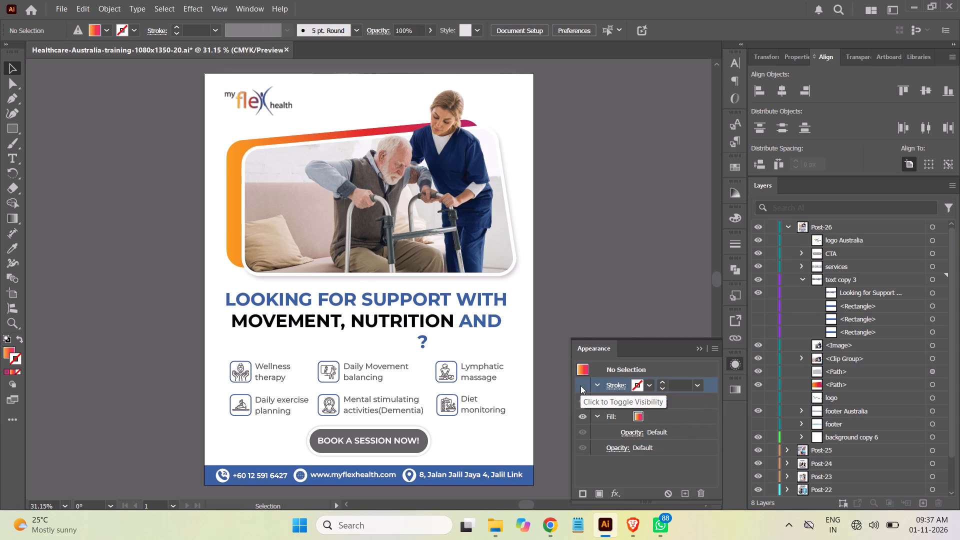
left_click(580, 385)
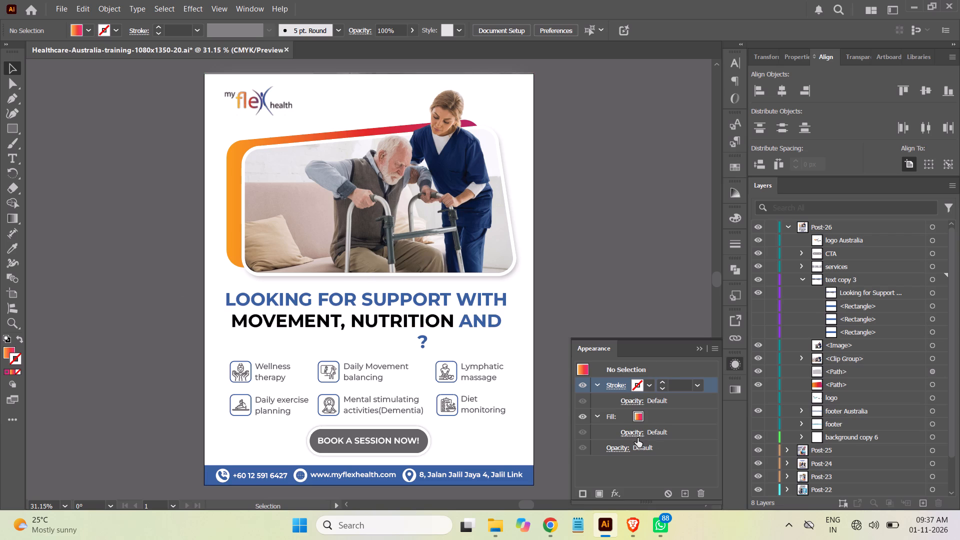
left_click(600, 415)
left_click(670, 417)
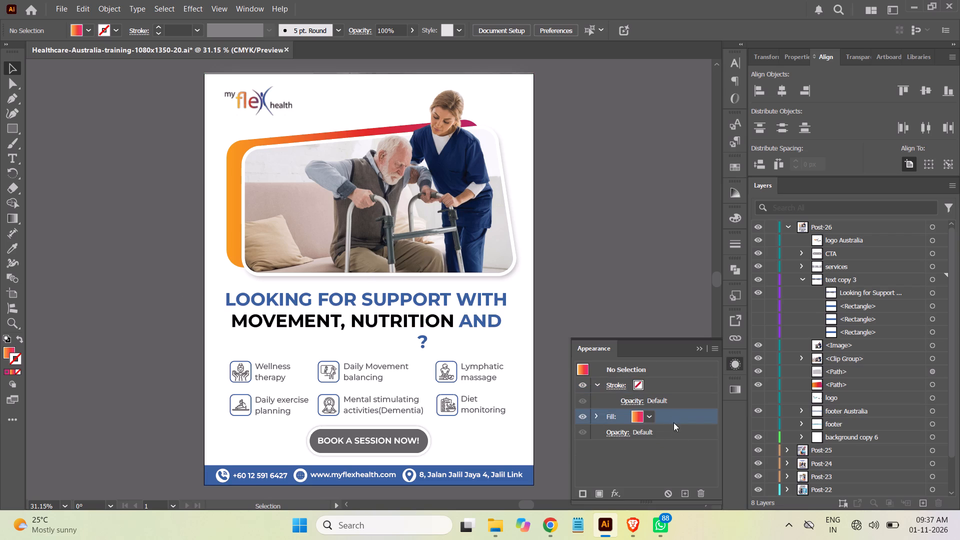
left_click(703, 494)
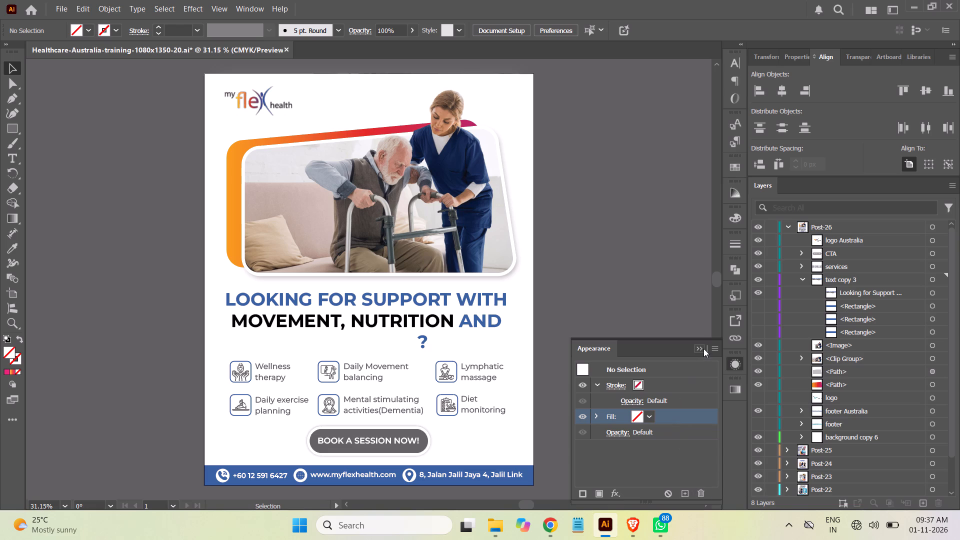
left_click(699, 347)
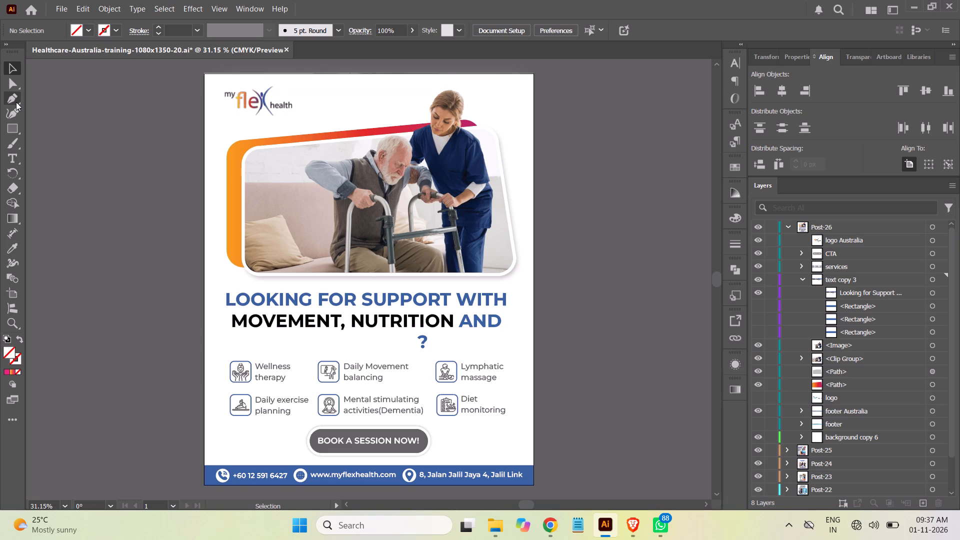
Cut "MOVEMENT, NUTRITION" from the Post-26 headline and paste it as a separate text object beside the artboard.
left_click(12, 156)
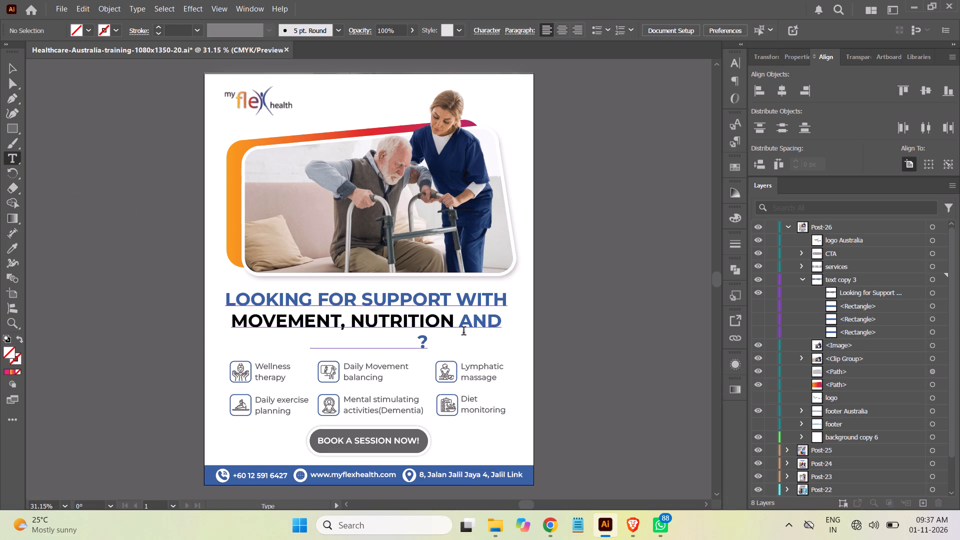
left_click_drag(453, 322, 203, 320)
key("ctrl+x")
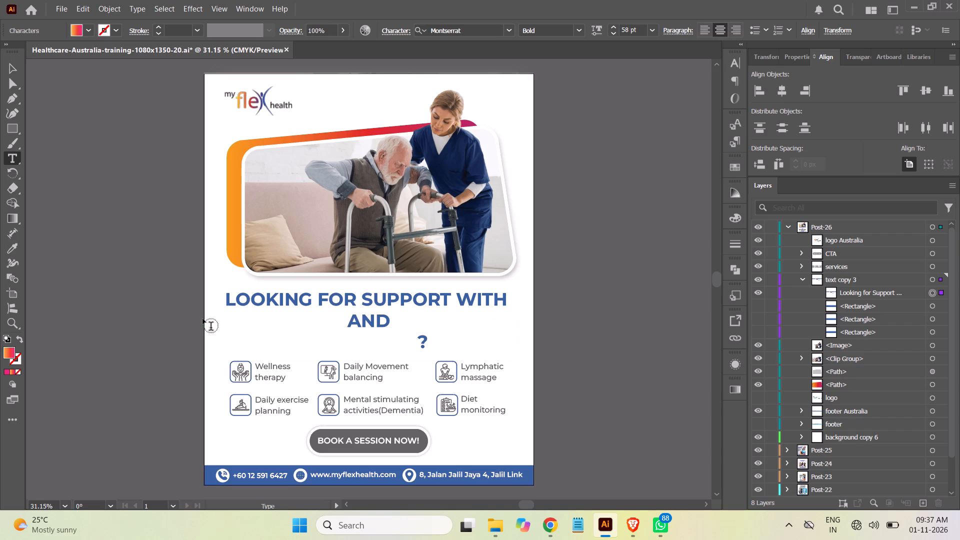
left_click(158, 229)
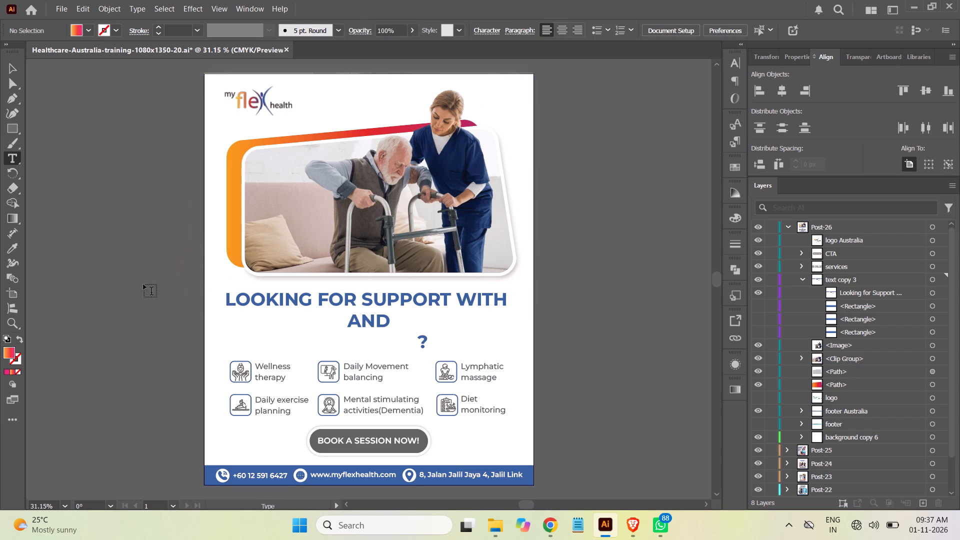
left_click(152, 299)
key("ctrl+v")
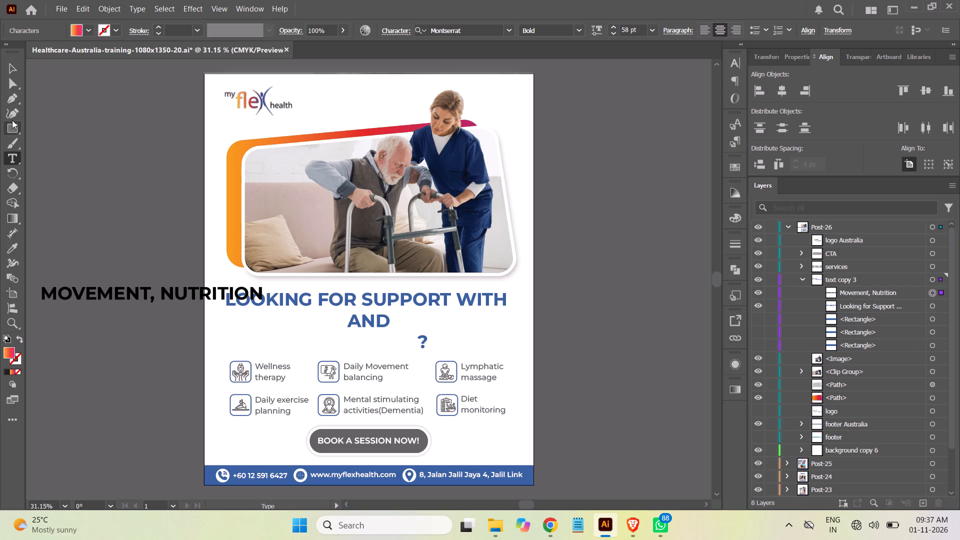
left_click(12, 71)
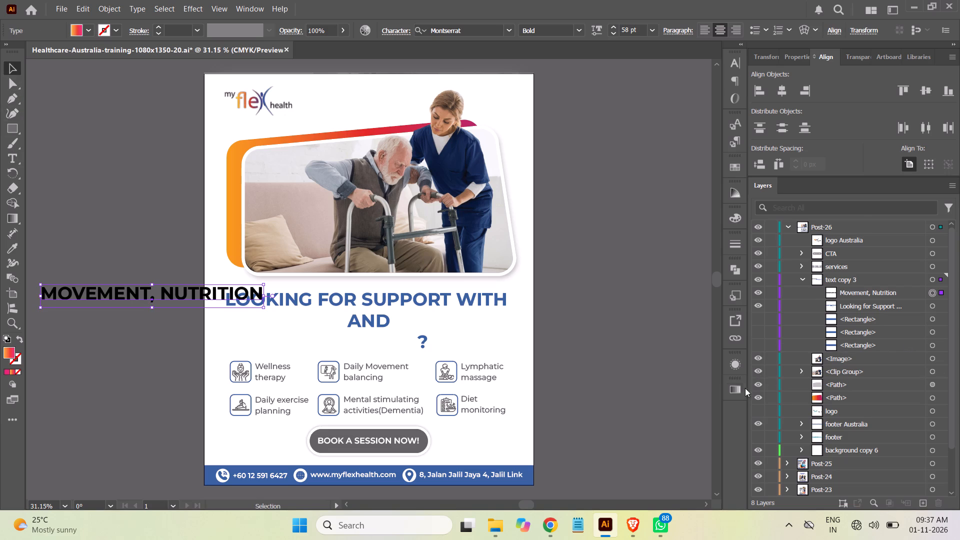
Add a new fill to the separate "MOVEMENT, NUTRITION" text and apply the orange-red-pink linear gradient.
left_click(734, 365)
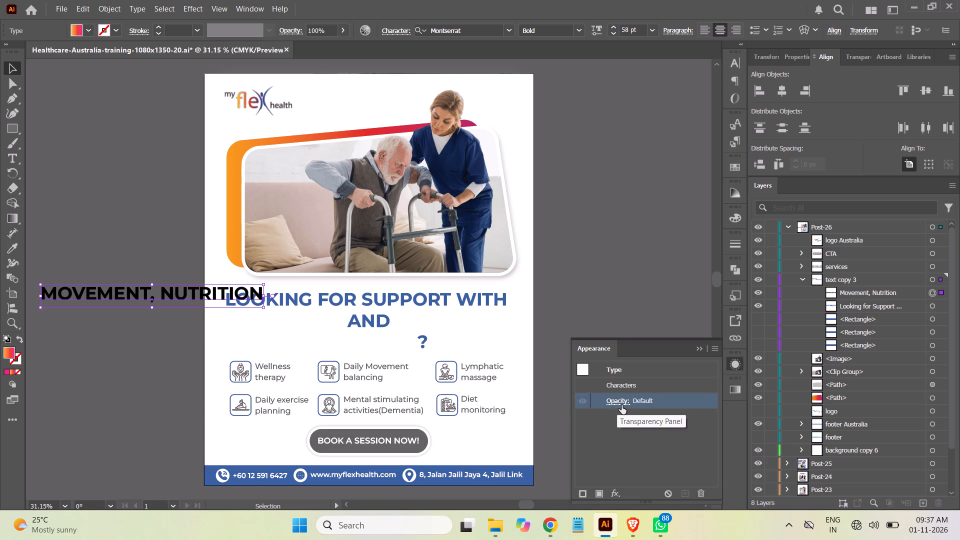
left_click(600, 494)
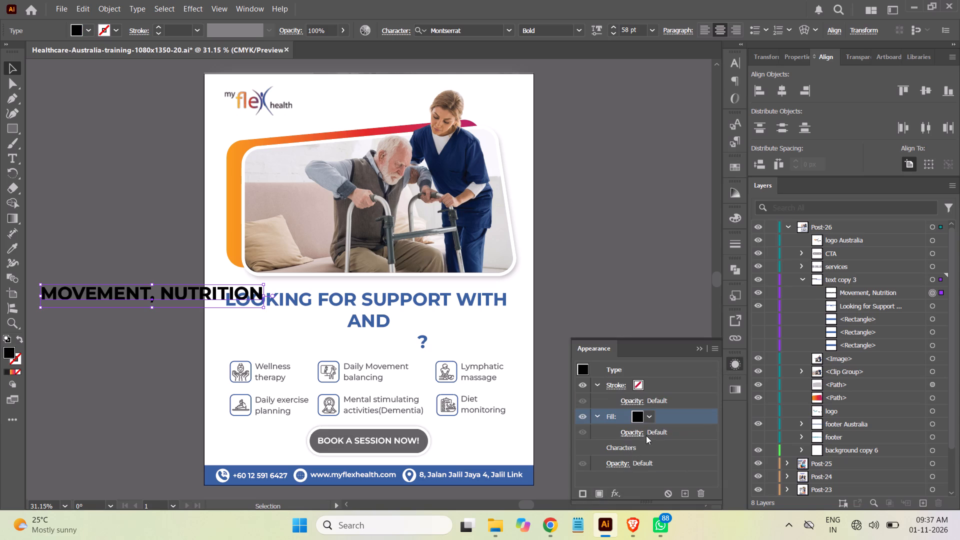
left_click(648, 418)
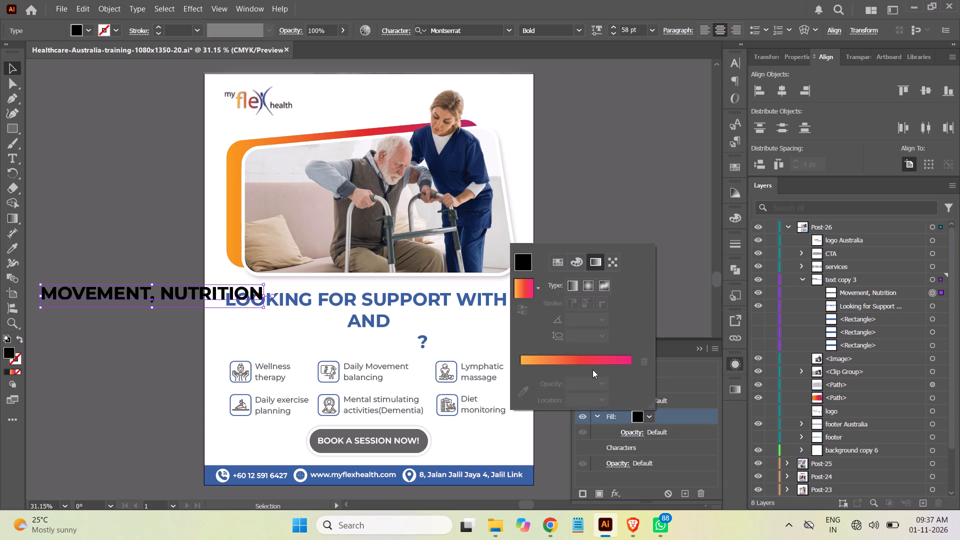
left_click(577, 363)
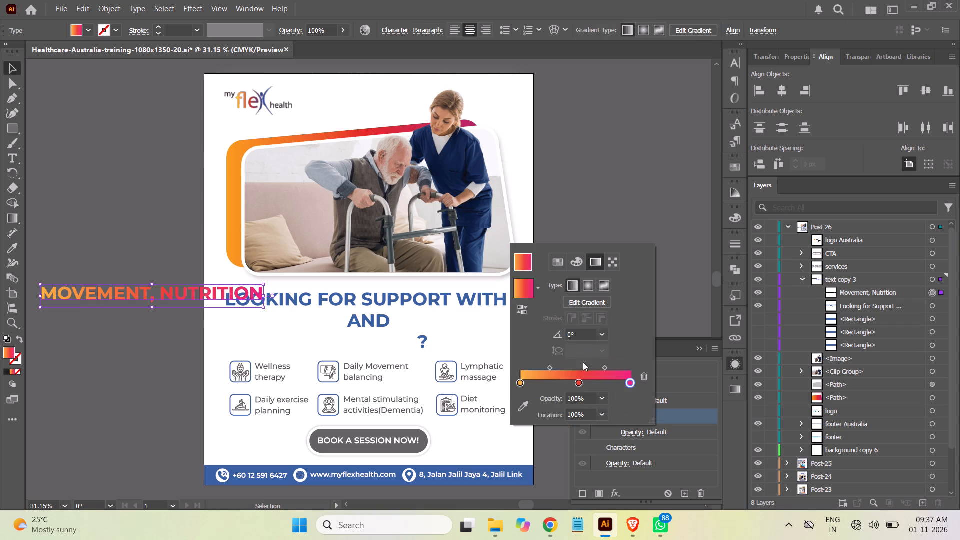
left_click(698, 349)
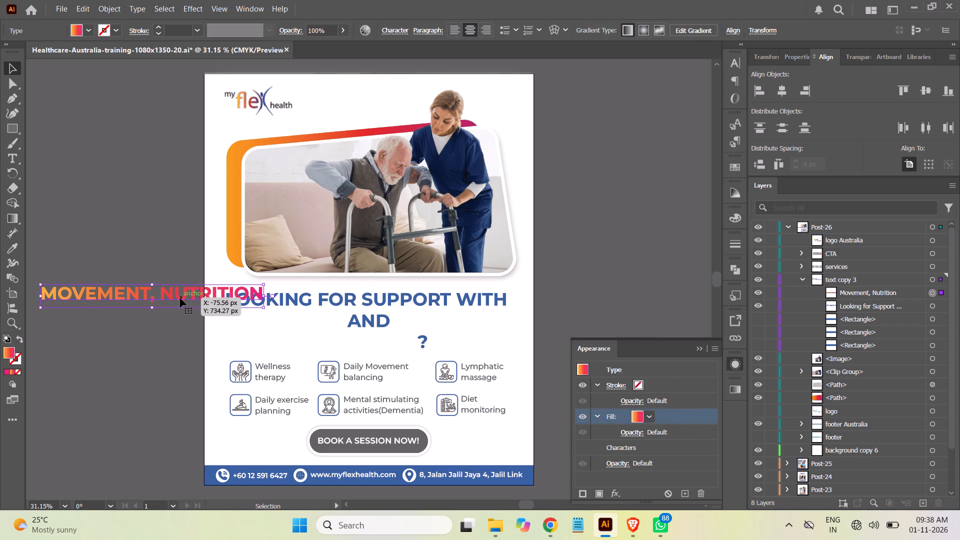
Move the gradient "MOVEMENT, NUTRITION" text onto the headline's second line, aligned with the left edge of "LOOKING".
left_click_drag(180, 298, 366, 324)
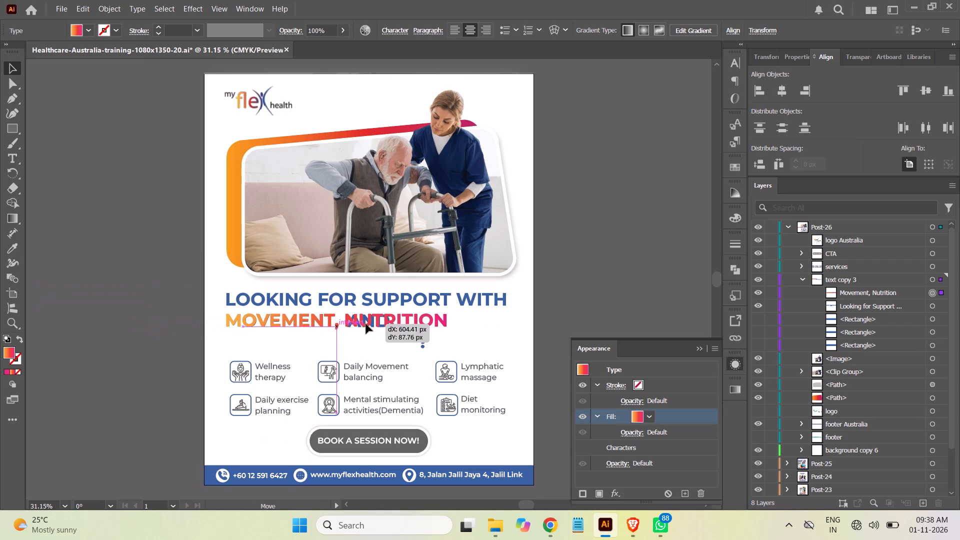
left_click_drag(366, 324, 366, 323)
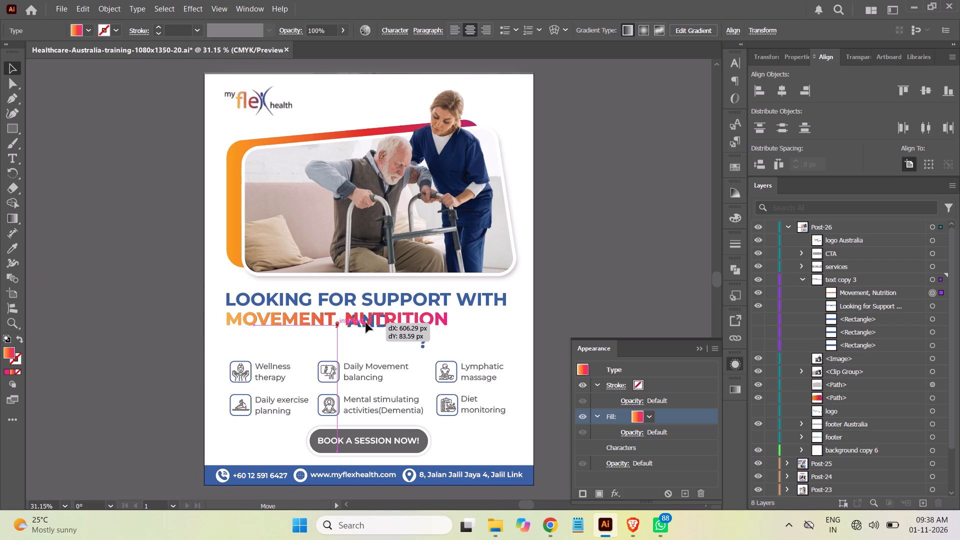
left_click_drag(366, 323, 364, 325)
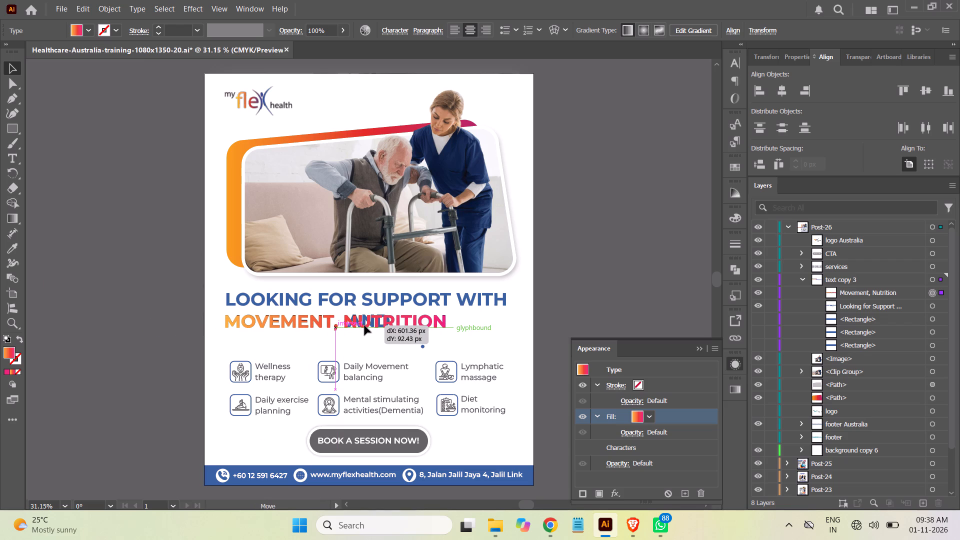
left_click_drag(364, 325, 365, 325)
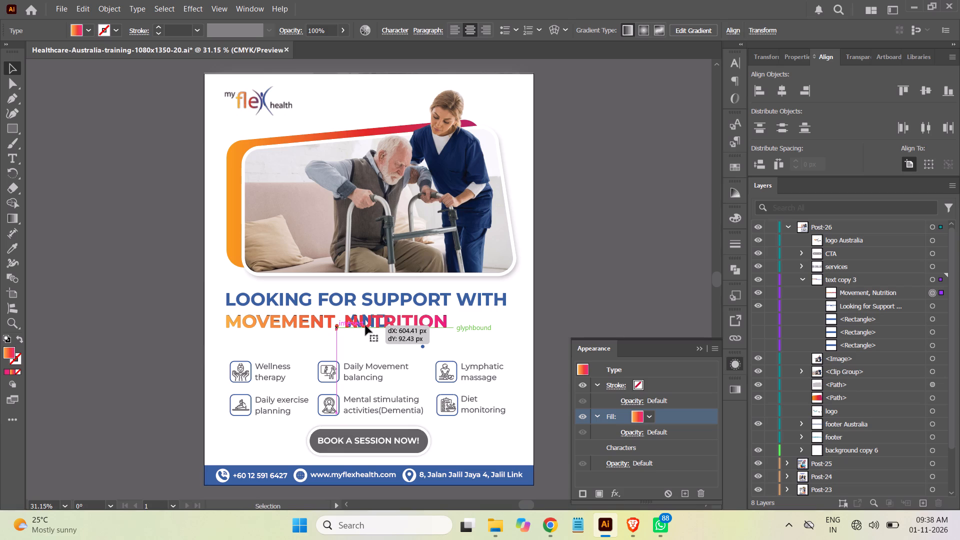
left_click(669, 314)
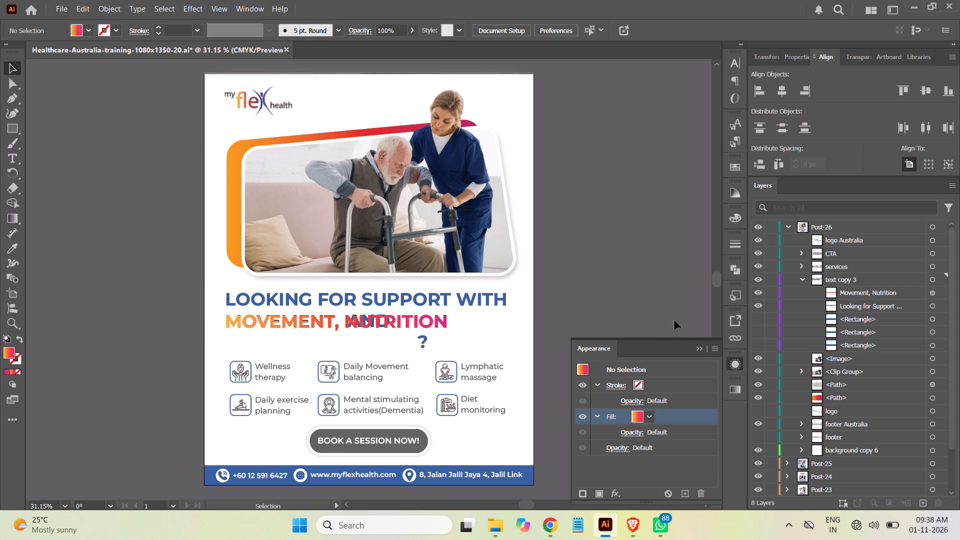
Insert spaces before "AND" in the blue headline text so it sits just after the gradient word "NUTRITION".
left_click(931, 305)
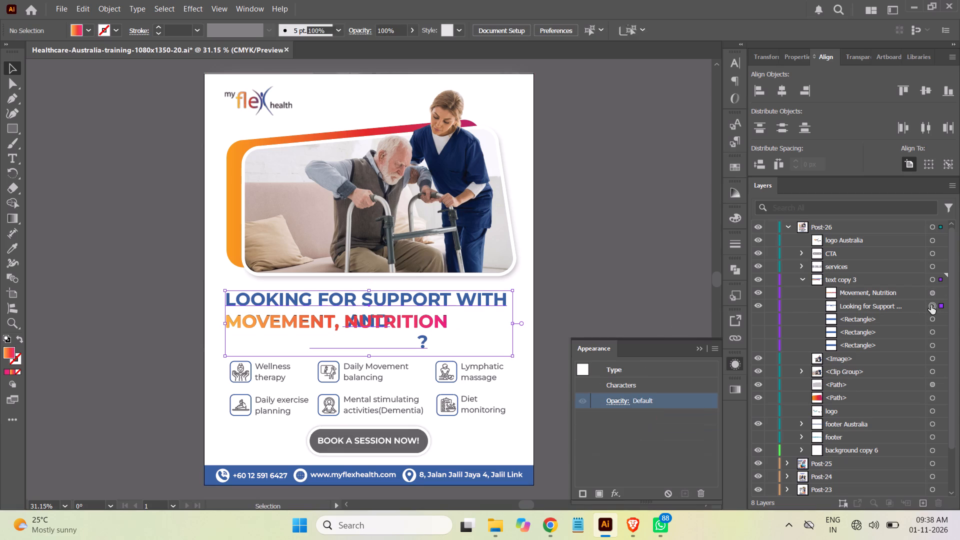
left_click(14, 159)
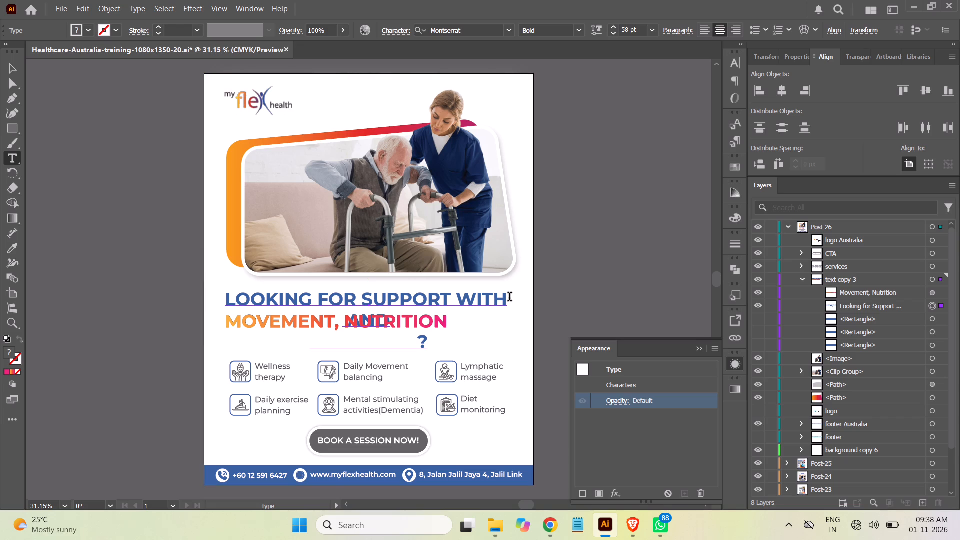
left_click(508, 297)
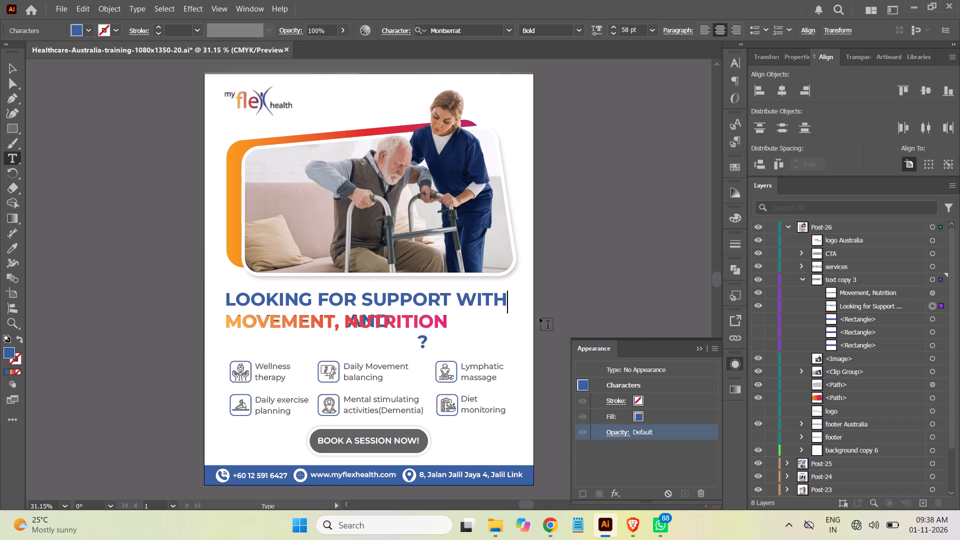
key("Down")
key("Left")
key("Left")
key("Left")
key("Left")
key("Left")
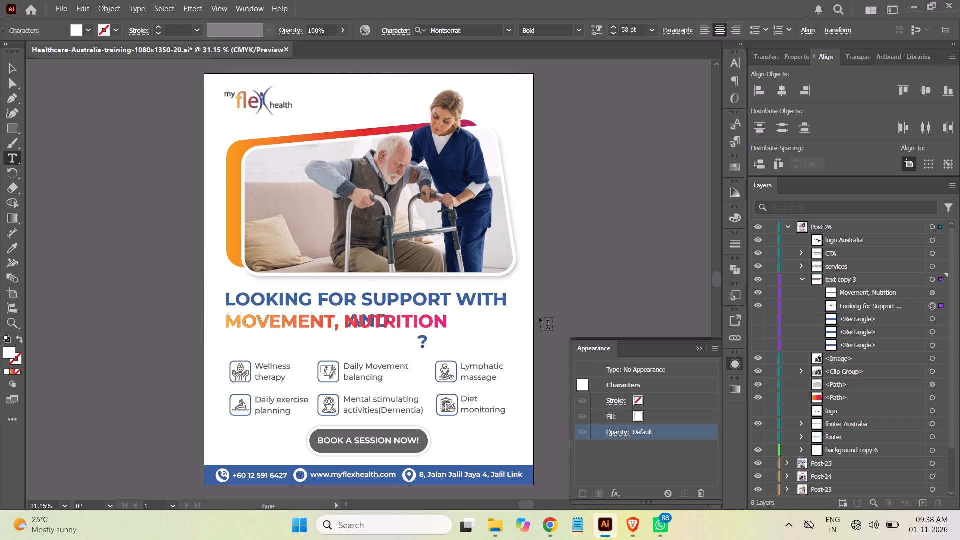
key("space")
key("space")
key("space")
key("space")
key("space")
key("space")
key("space")
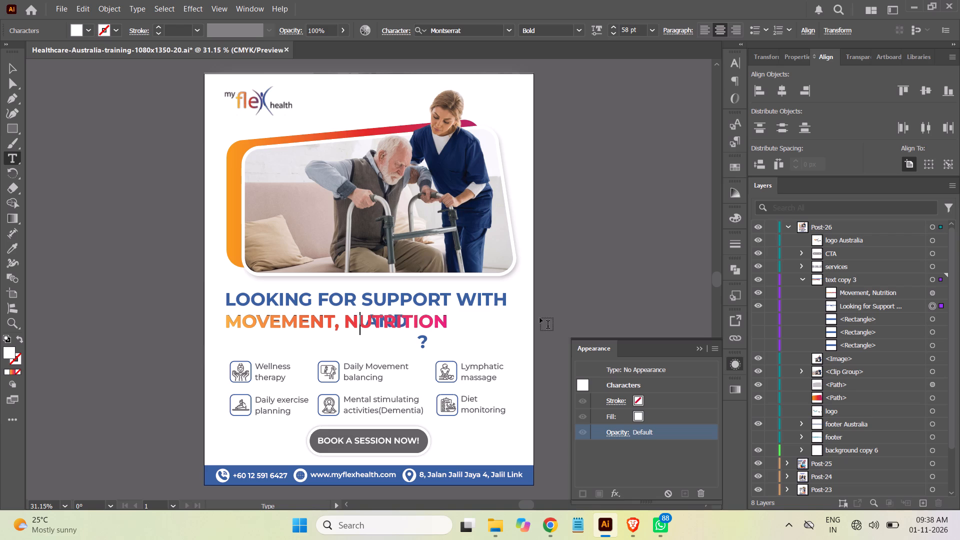
key("space")
key("space")
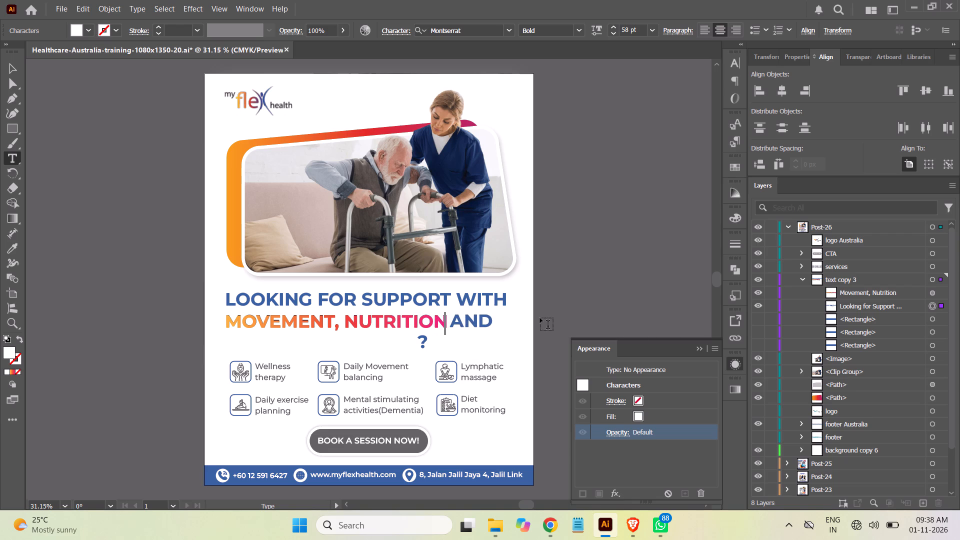
key("space")
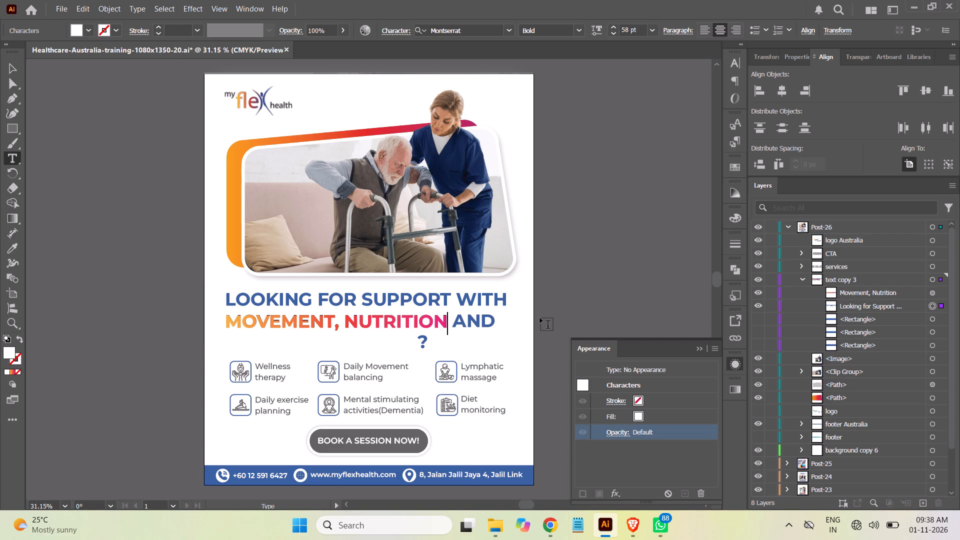
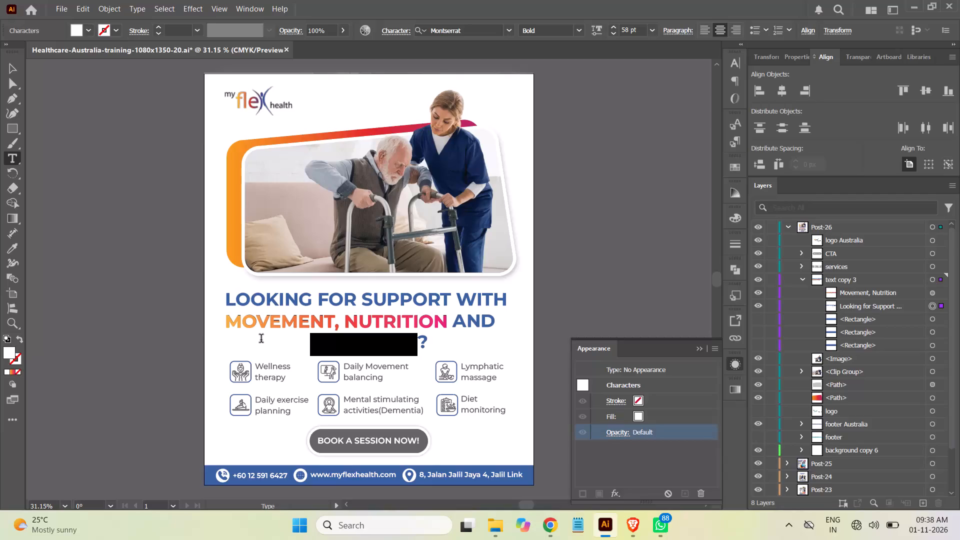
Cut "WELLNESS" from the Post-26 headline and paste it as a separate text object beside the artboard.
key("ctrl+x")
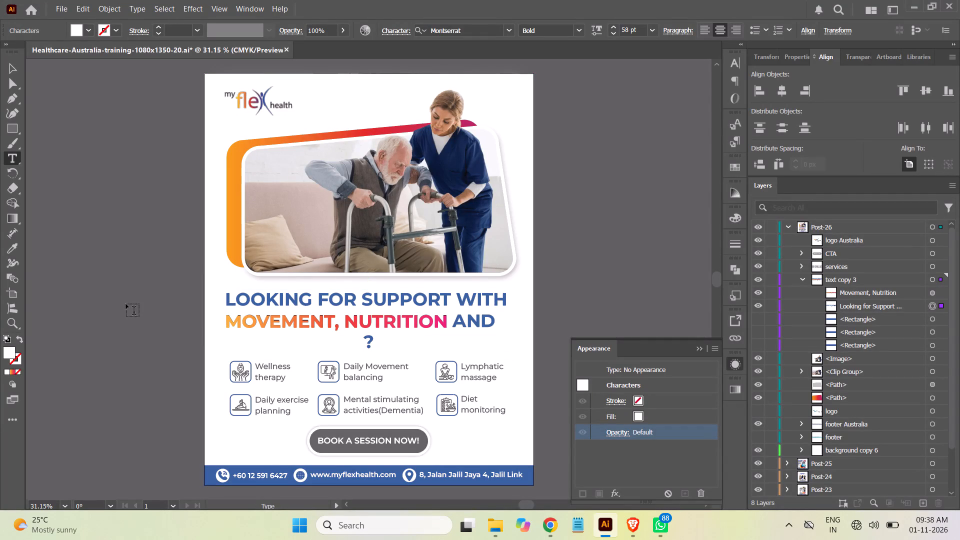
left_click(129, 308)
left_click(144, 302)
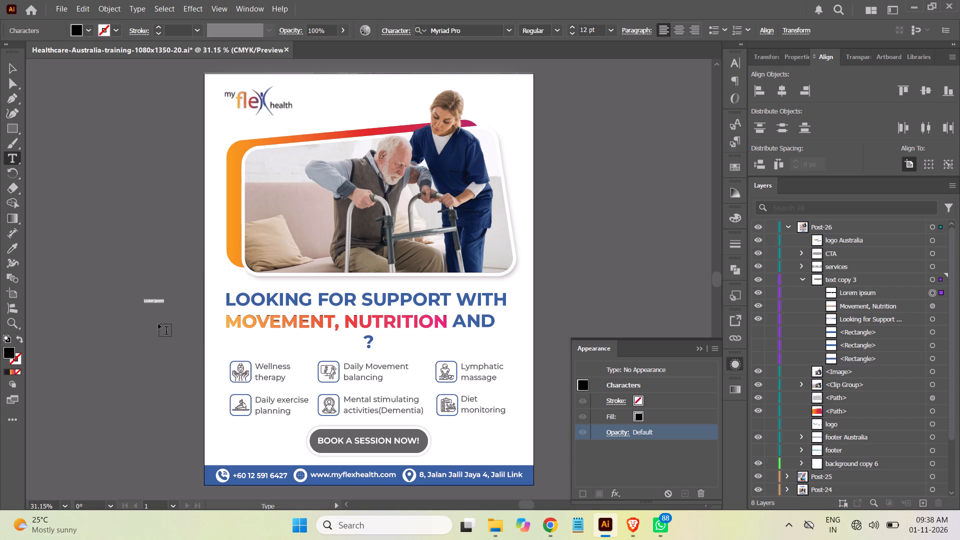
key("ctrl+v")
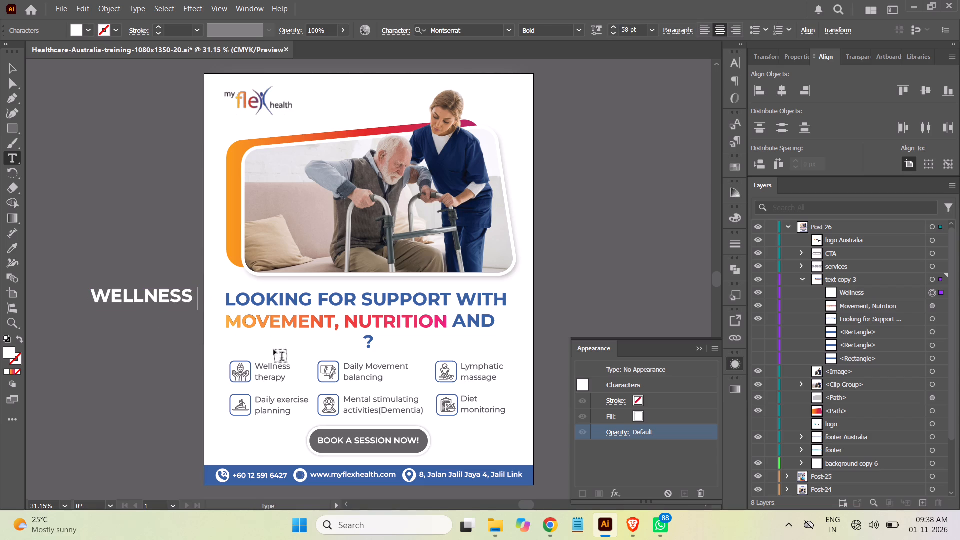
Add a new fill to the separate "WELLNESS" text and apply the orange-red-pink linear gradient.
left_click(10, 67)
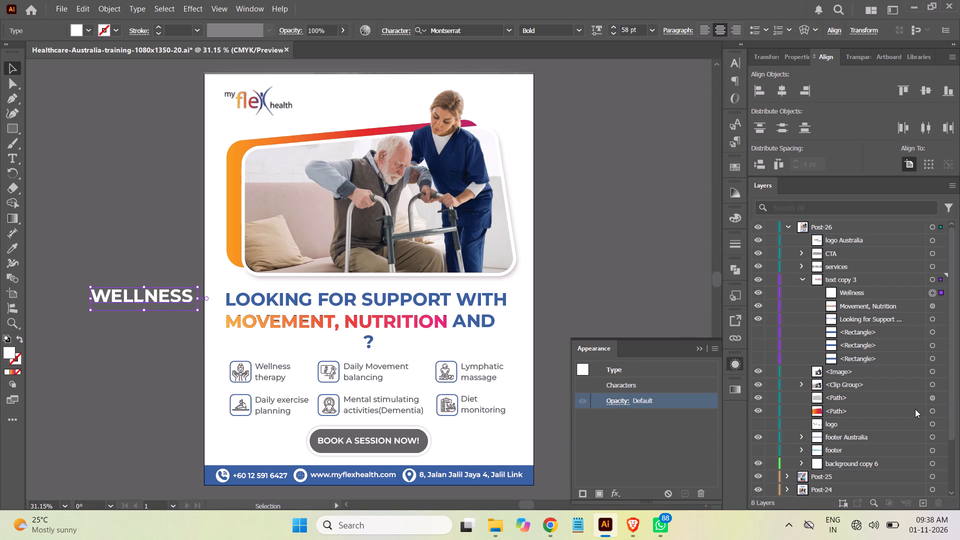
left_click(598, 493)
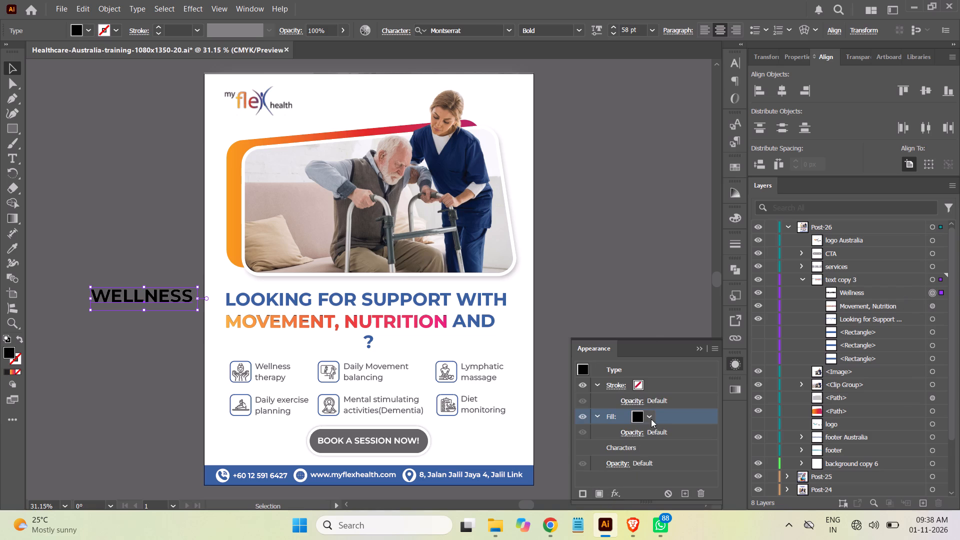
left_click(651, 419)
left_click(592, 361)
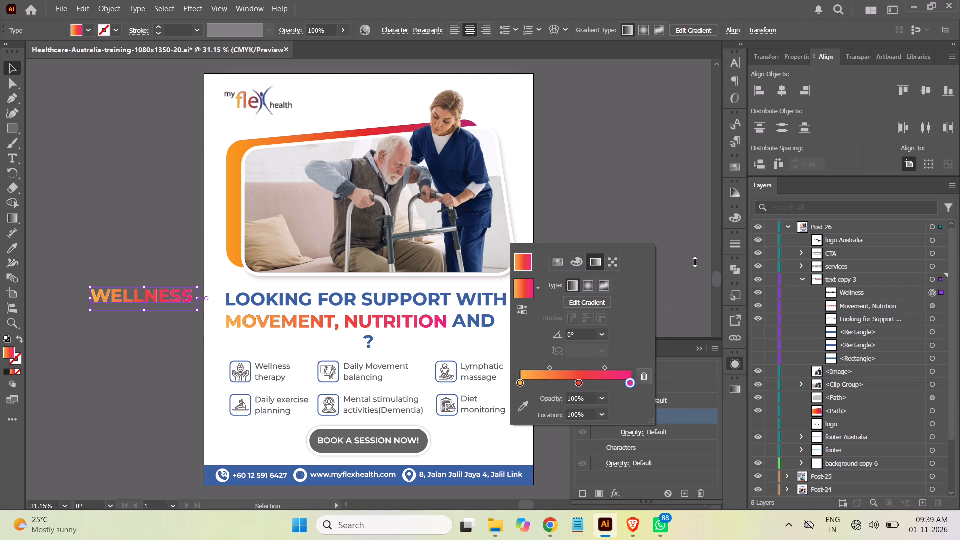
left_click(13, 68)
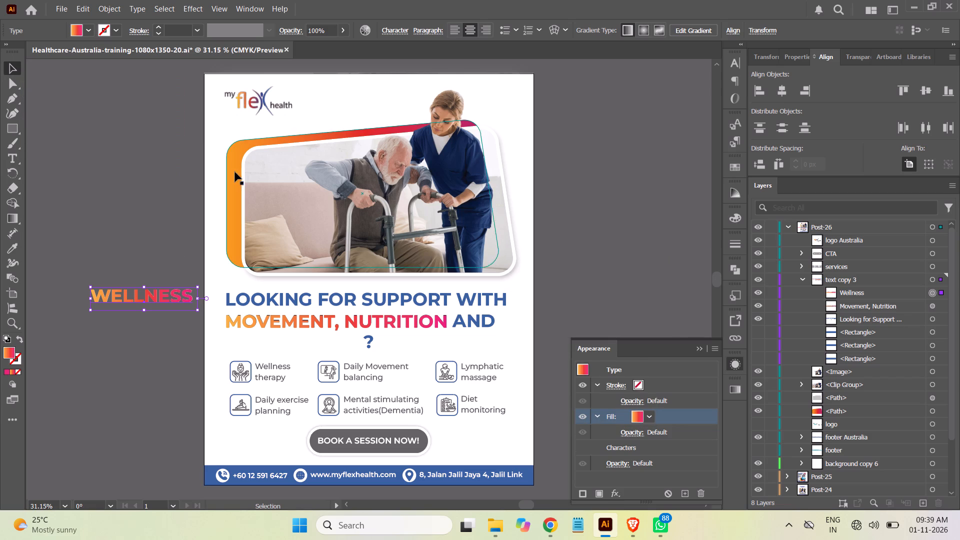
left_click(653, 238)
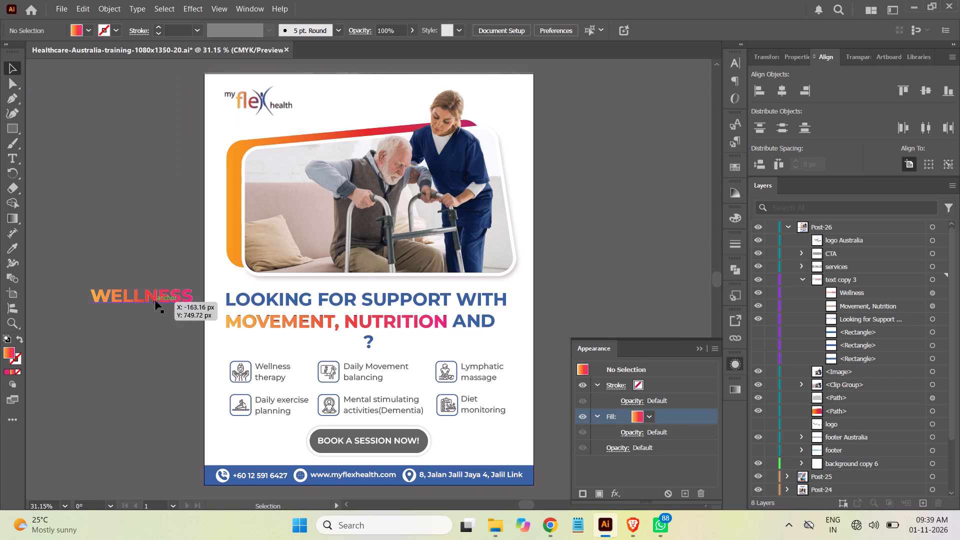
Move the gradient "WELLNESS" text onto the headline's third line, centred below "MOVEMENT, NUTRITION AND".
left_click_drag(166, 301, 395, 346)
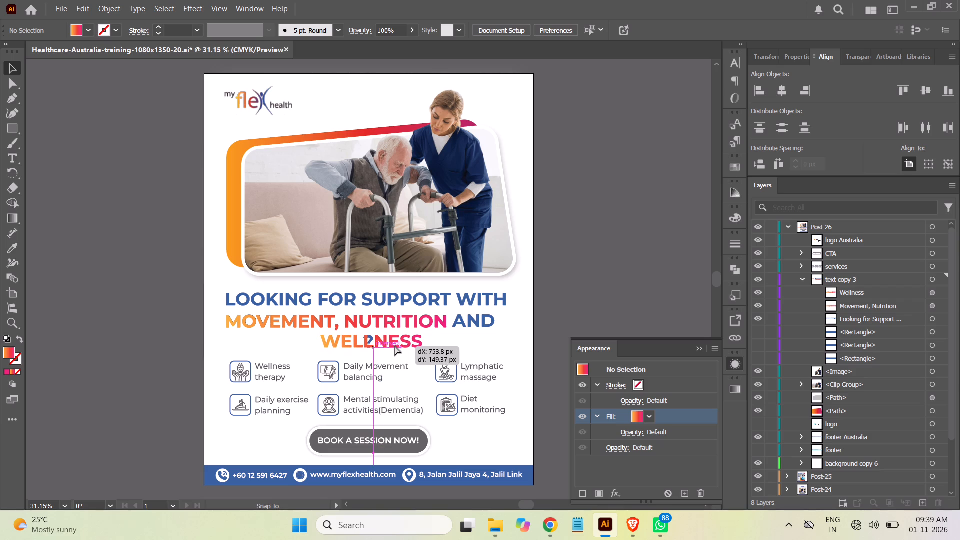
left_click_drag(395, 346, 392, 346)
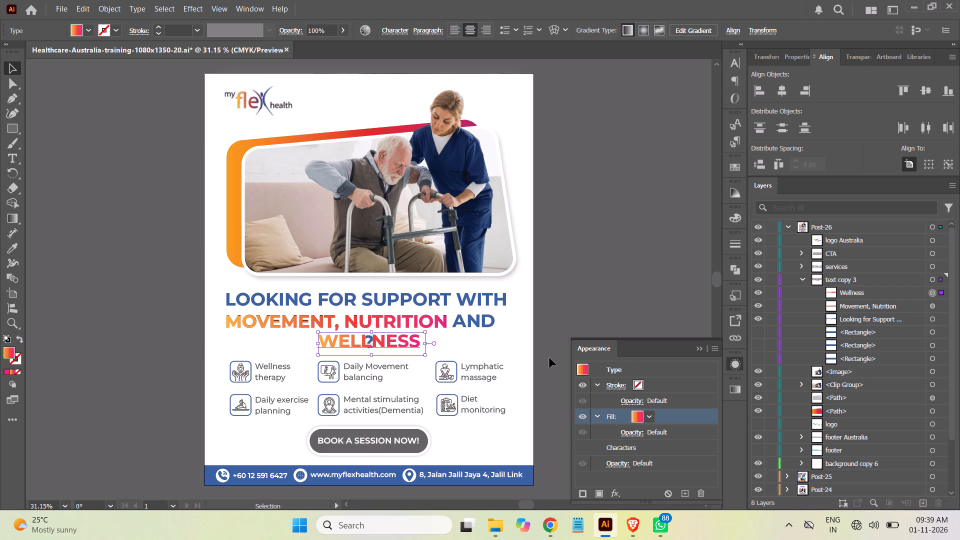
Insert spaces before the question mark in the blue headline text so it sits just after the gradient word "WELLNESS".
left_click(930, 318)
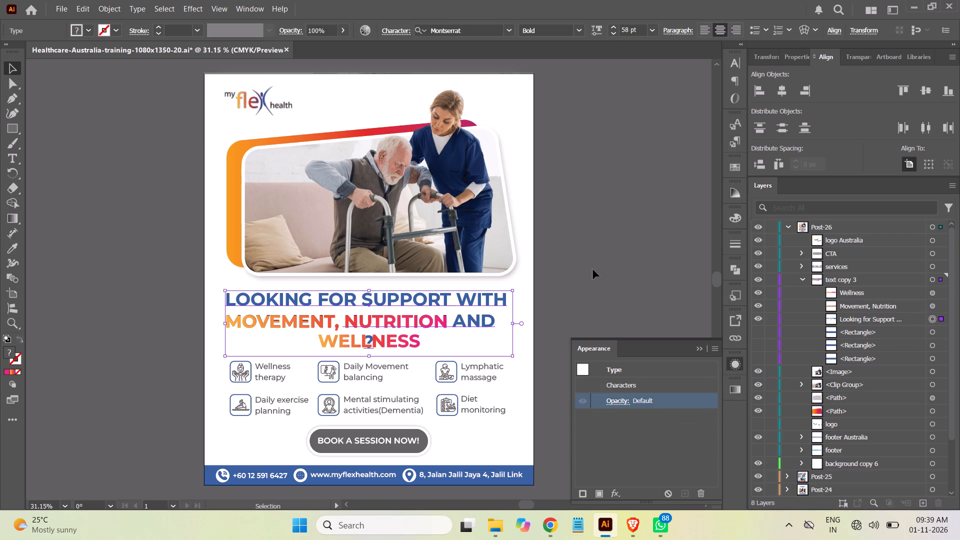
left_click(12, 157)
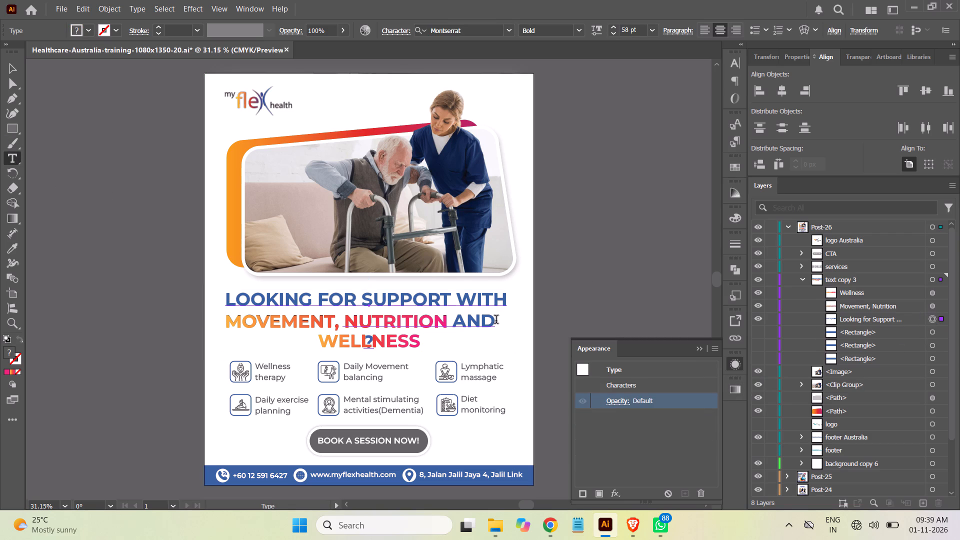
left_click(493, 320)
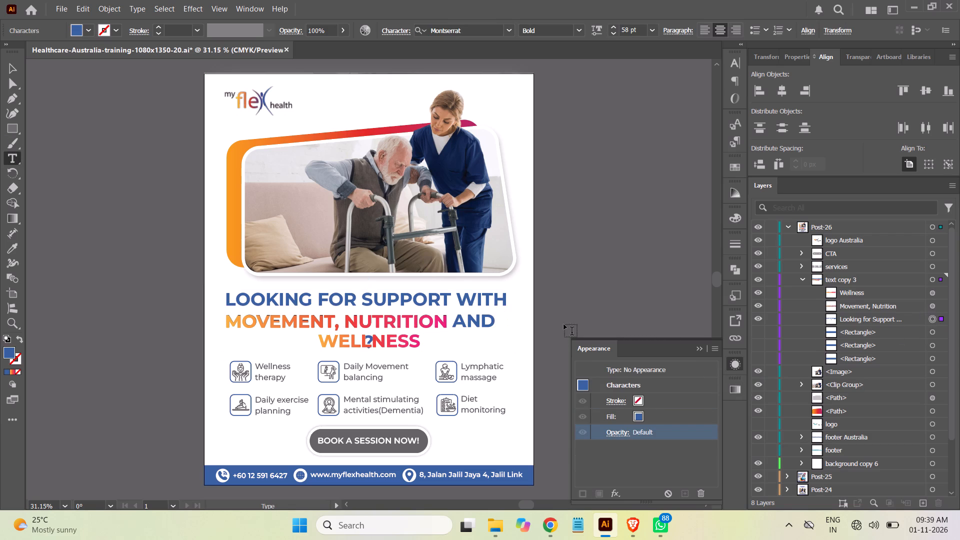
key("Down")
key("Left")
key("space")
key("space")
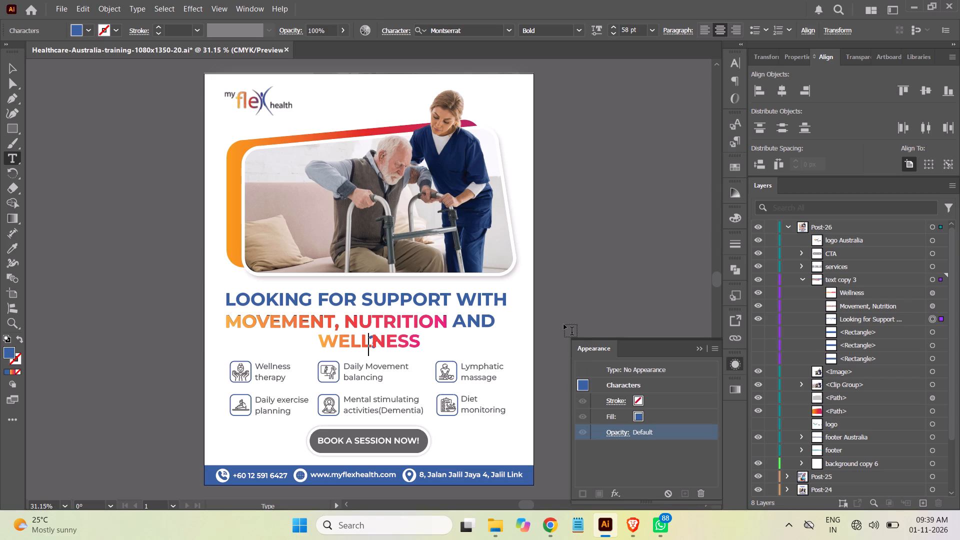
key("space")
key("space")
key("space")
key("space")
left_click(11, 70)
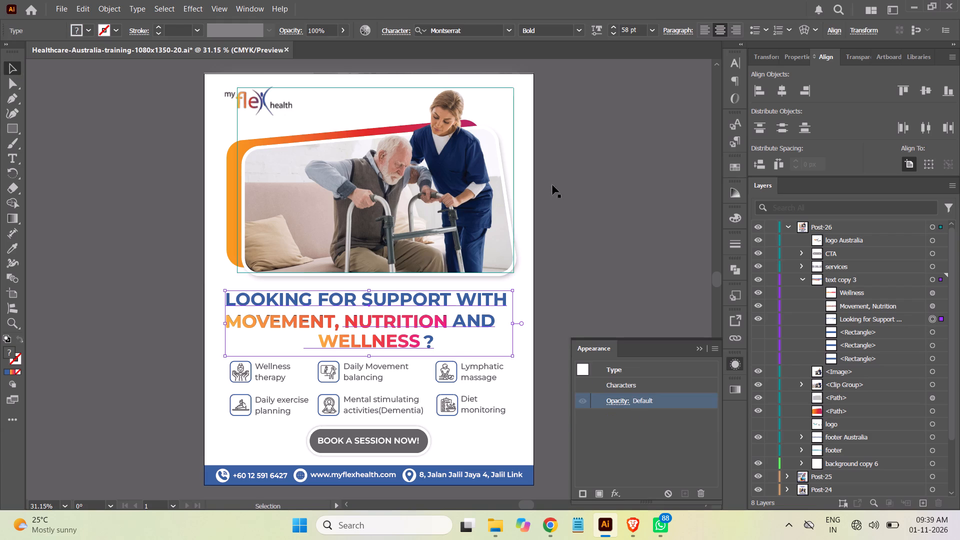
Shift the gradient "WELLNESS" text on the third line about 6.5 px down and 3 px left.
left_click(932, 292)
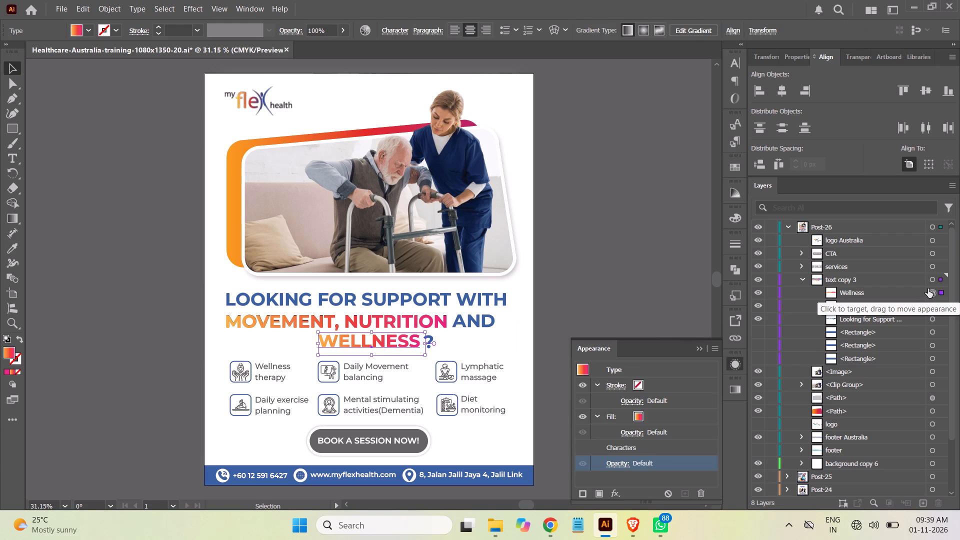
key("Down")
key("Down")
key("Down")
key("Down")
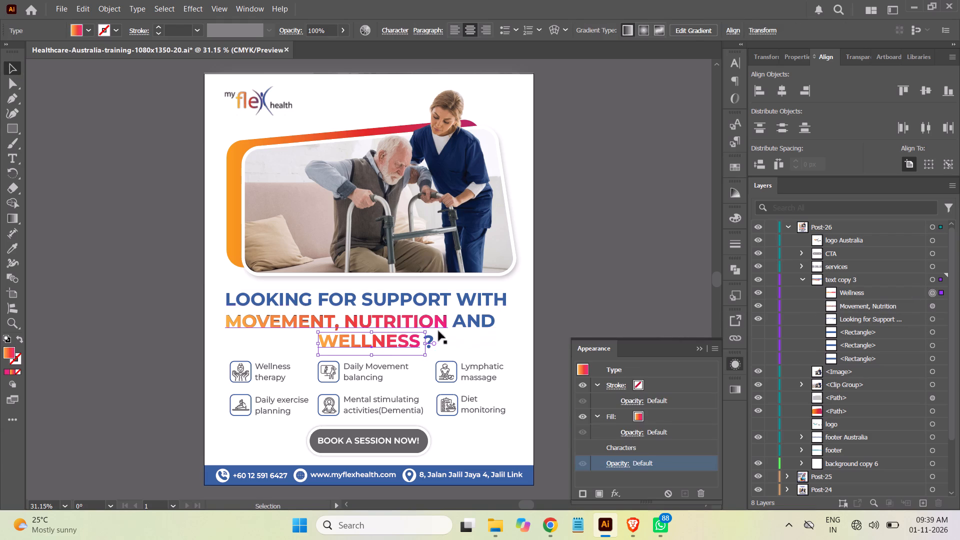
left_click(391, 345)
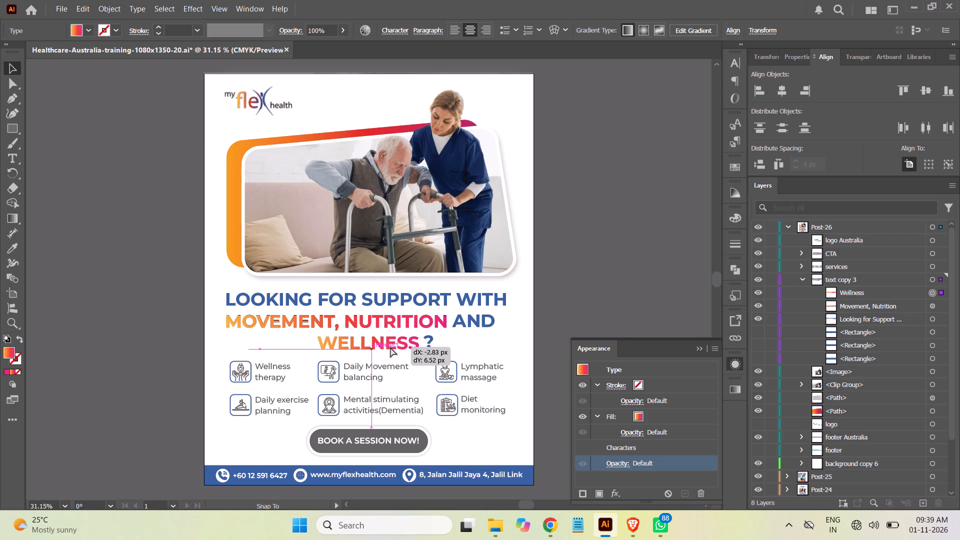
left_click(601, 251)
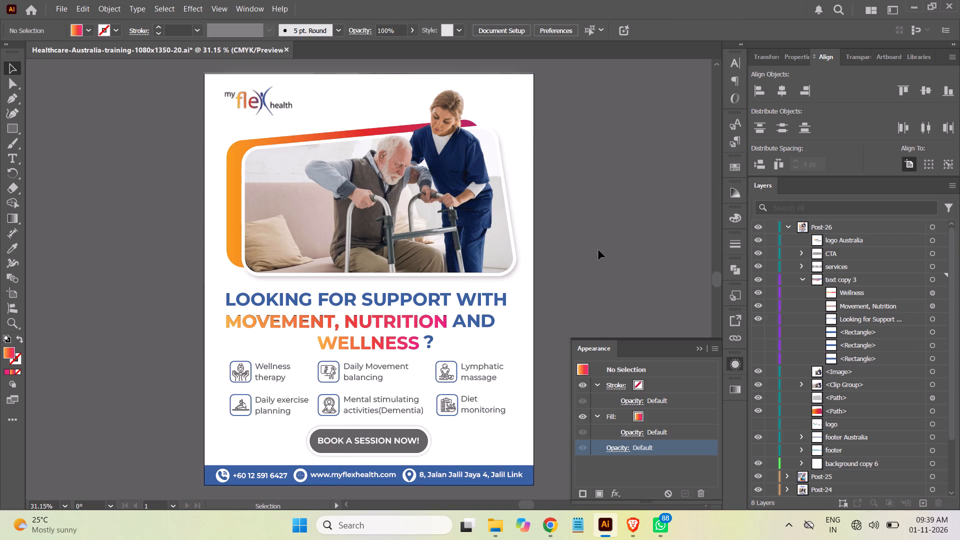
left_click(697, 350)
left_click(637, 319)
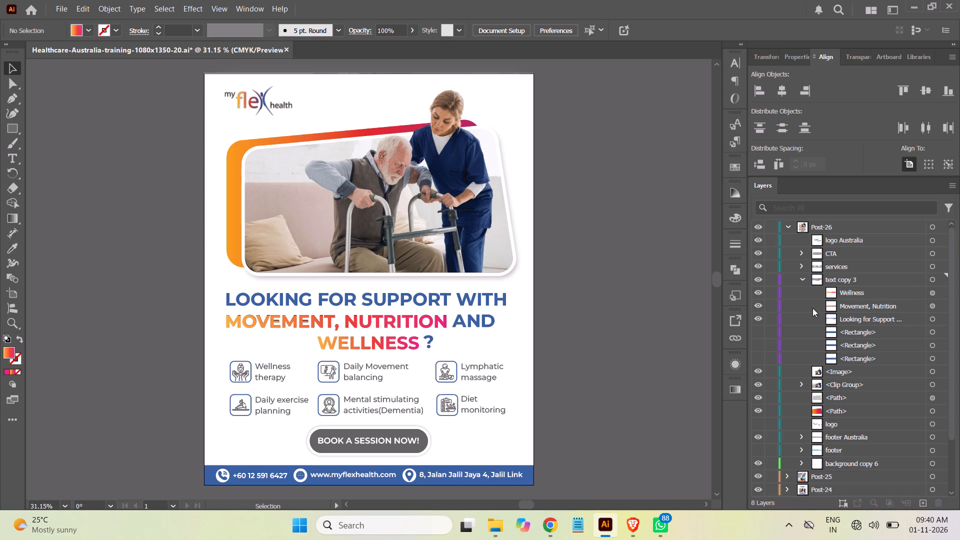
Save the document.
key("ctrl+s")
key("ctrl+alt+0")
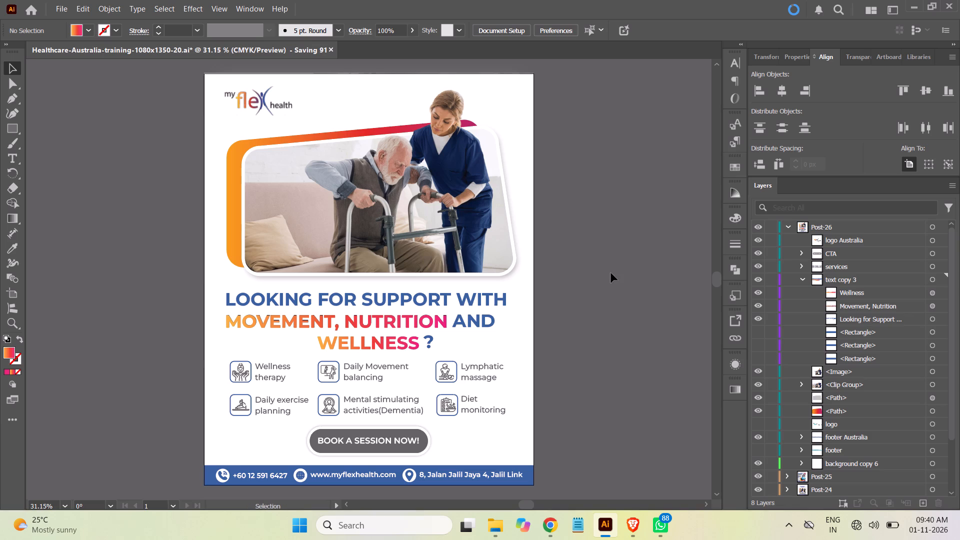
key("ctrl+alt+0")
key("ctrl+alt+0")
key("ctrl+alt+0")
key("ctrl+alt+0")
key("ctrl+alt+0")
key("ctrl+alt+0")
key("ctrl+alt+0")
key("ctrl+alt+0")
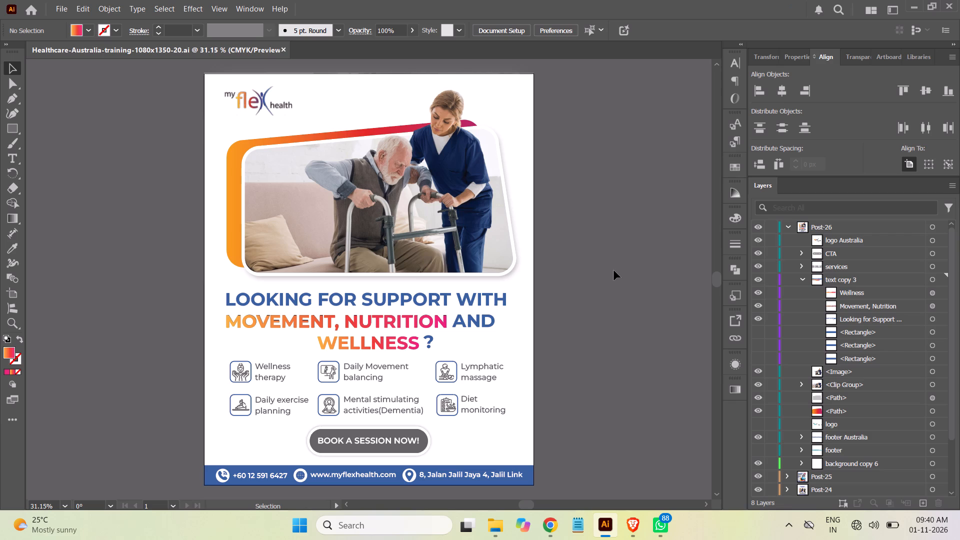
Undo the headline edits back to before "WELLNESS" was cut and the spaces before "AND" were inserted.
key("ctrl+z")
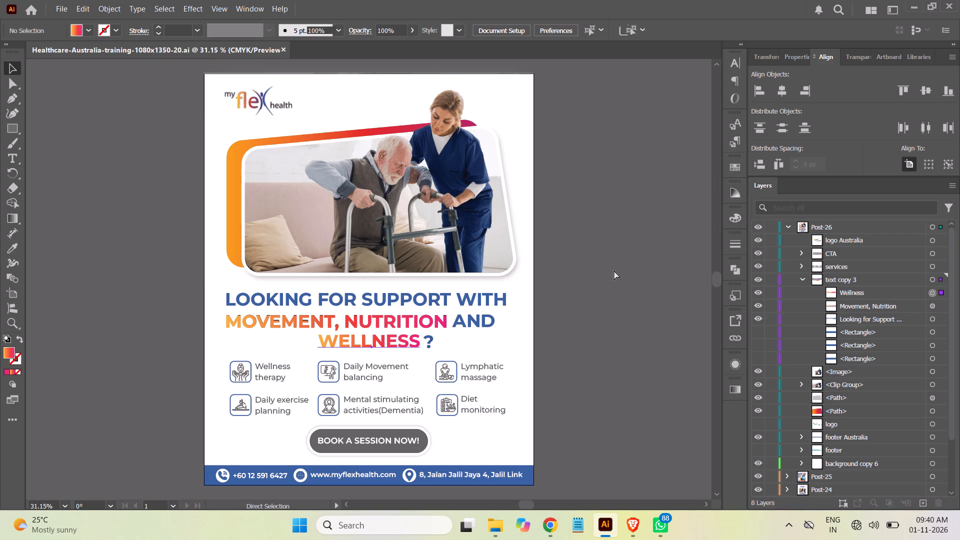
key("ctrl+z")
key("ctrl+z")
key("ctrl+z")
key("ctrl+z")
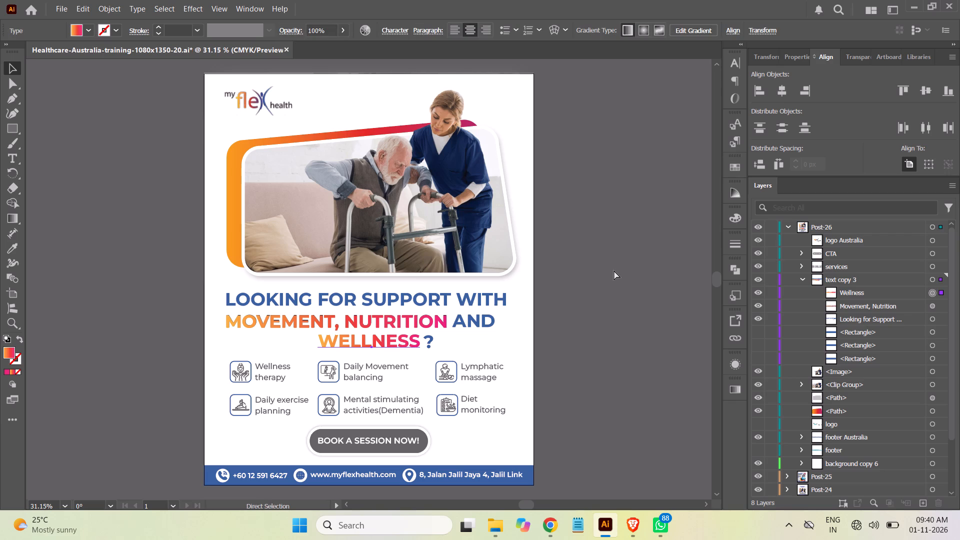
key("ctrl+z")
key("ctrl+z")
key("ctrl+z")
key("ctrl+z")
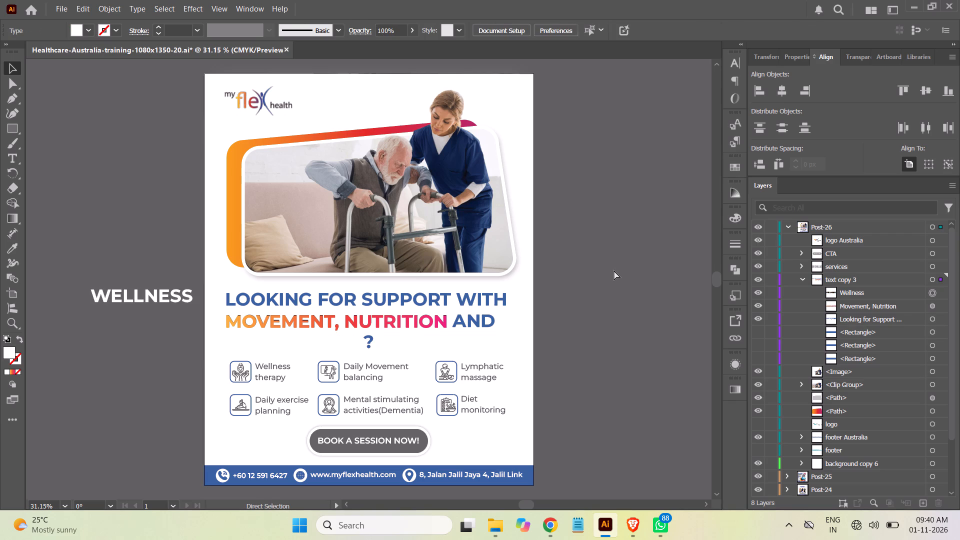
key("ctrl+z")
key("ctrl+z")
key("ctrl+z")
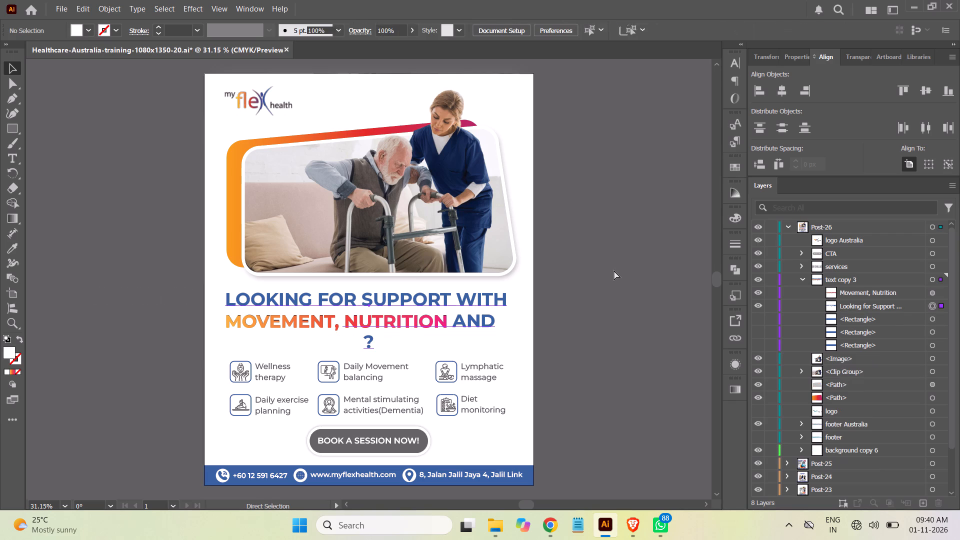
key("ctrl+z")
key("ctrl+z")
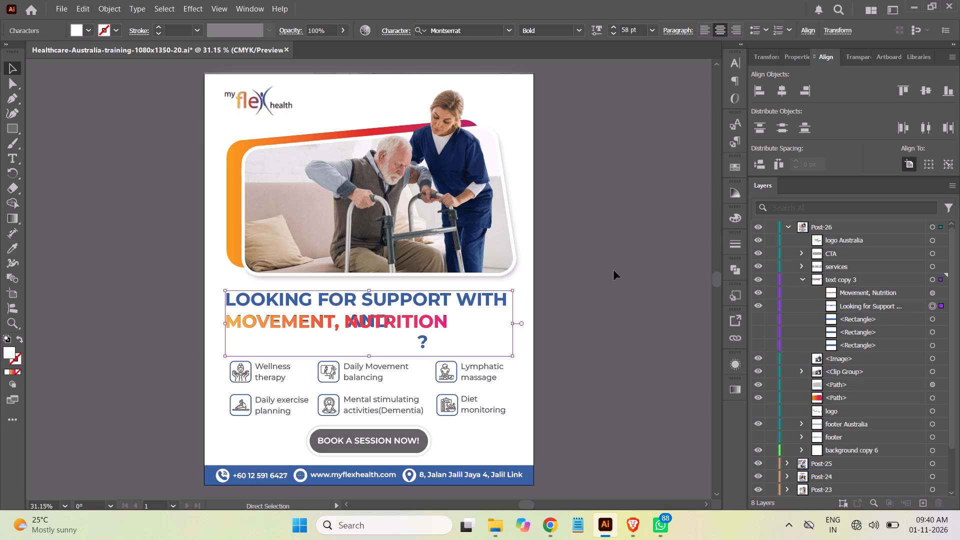
Insert spaces before "AND" in the blue headline text again so it sits just after the gradient word "NUTRITION".
key("space")
key("space")
key("space")
key("space")
key("space")
key("space")
key("space")
key("space")
key("space")
key("space")
key("space")
key("space")
key("space")
key("space")
key("space")
key("space")
key("space")
key("space")
key("space")
key("space")
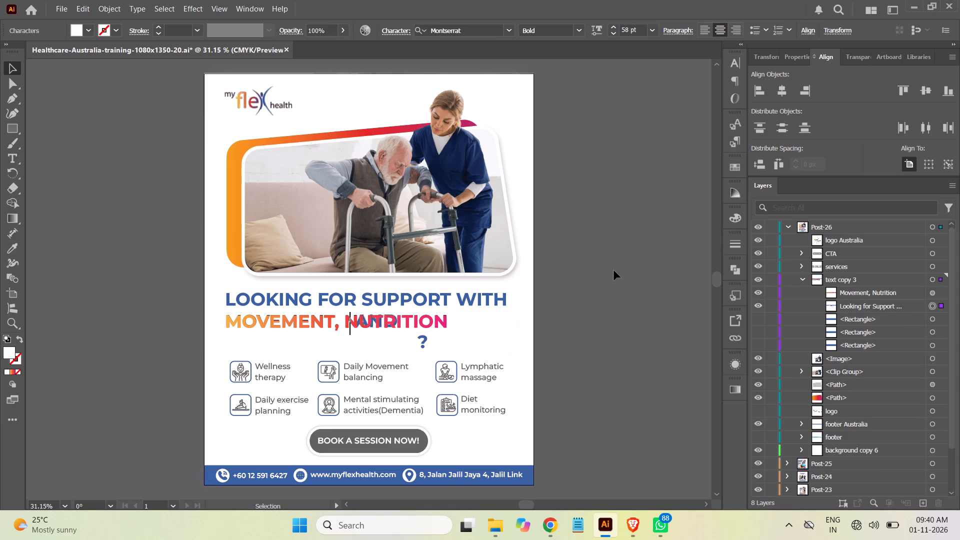
key("space")
key("space")
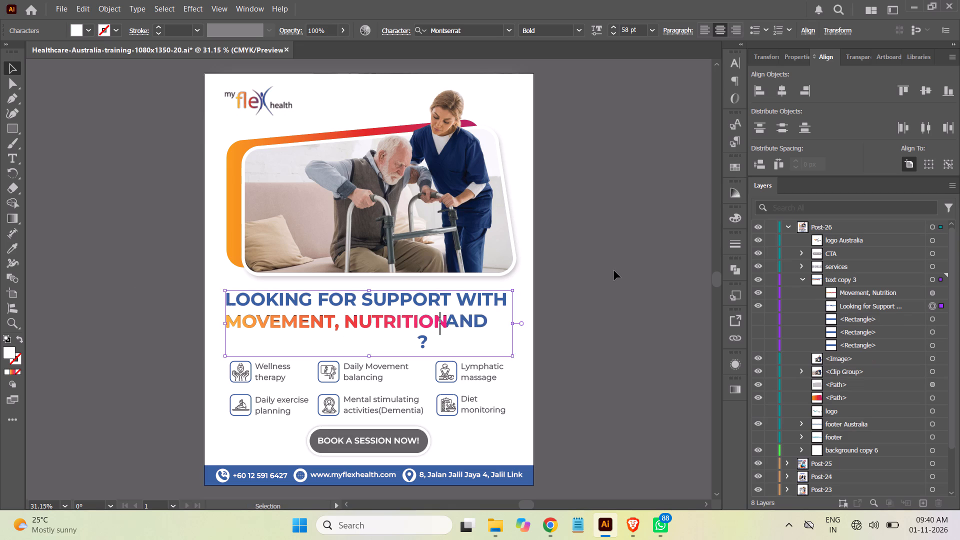
key("space")
key("space")
key("space")
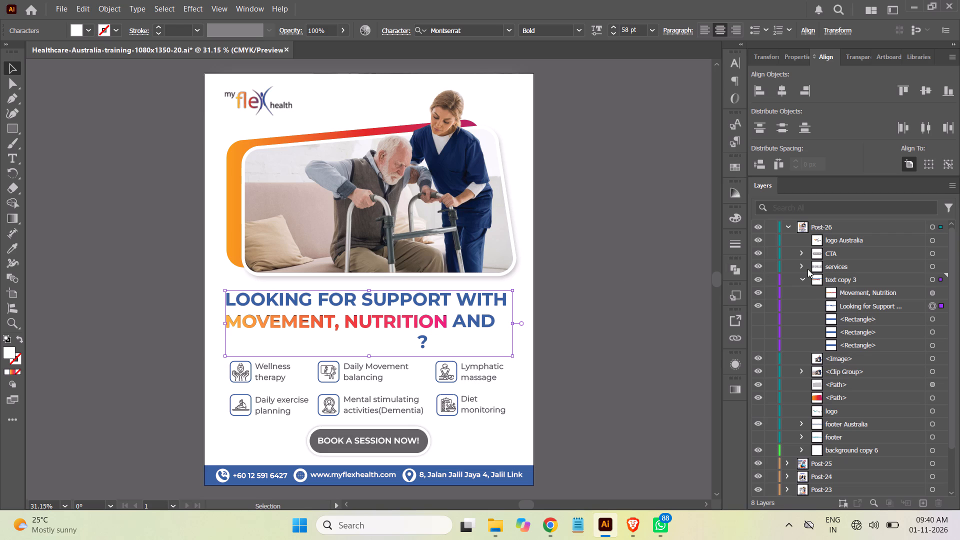
Cut "WELLNESS ?" from the blue headline text and remove the empty third line left behind.
left_click(11, 161)
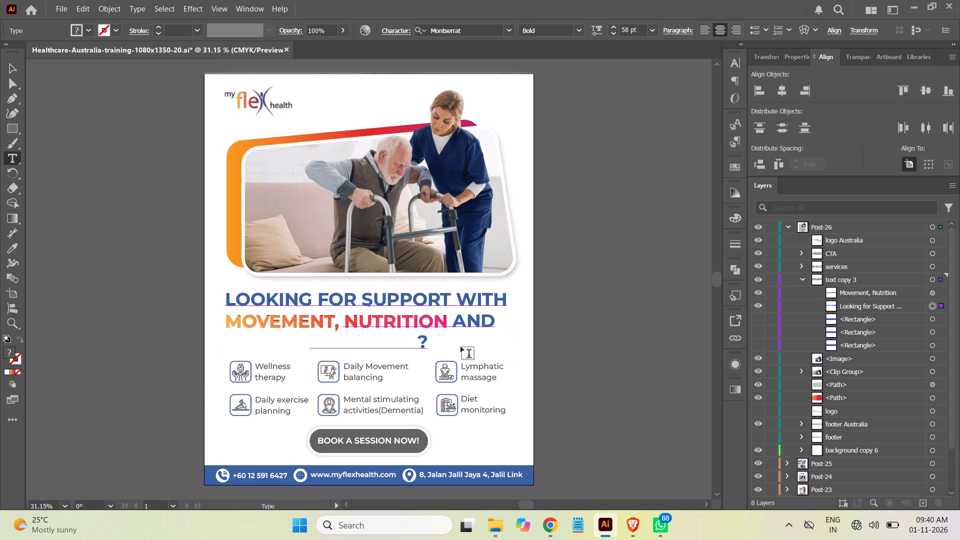
left_click_drag(426, 343, 246, 336)
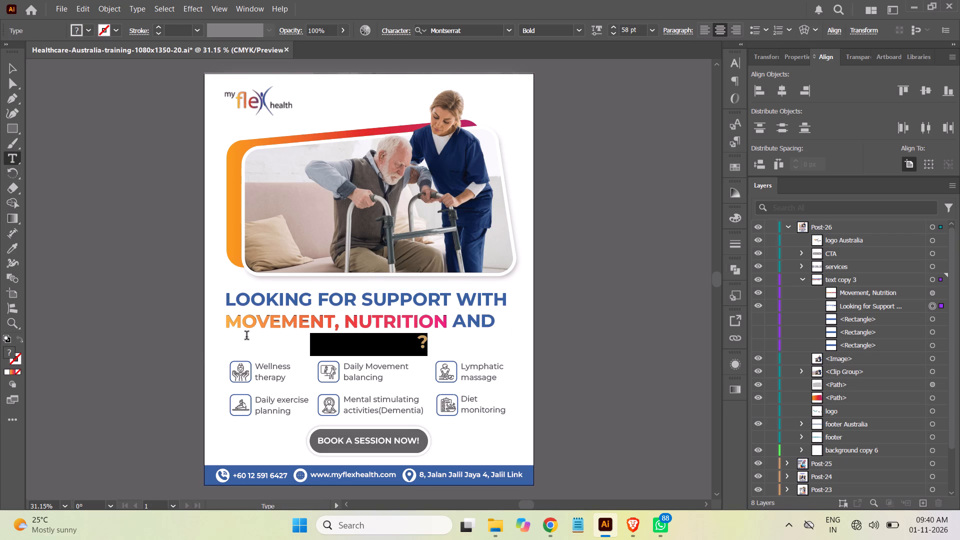
key("ctrl+x")
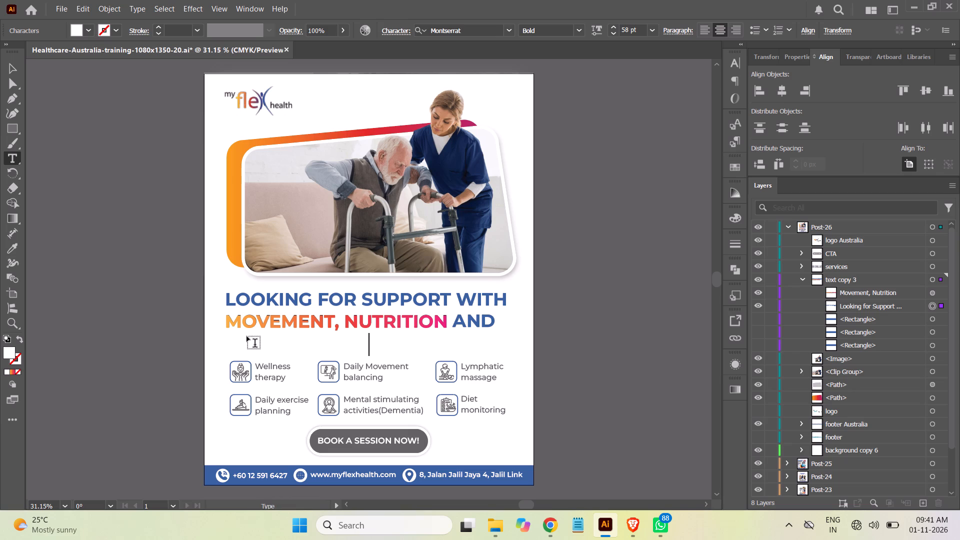
key("BackSpace")
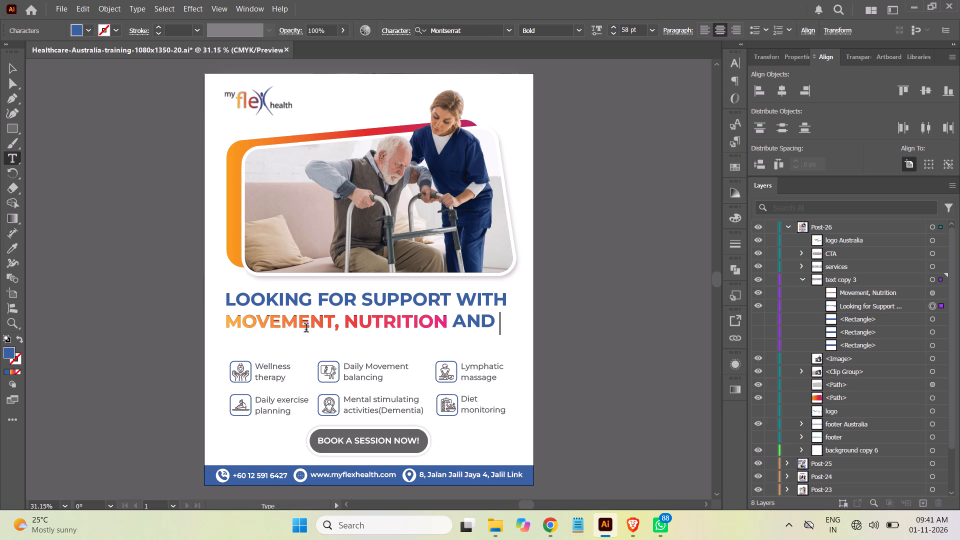
Insert three more spaces before "AND" on the second line of the blue headline text.
left_click(454, 322)
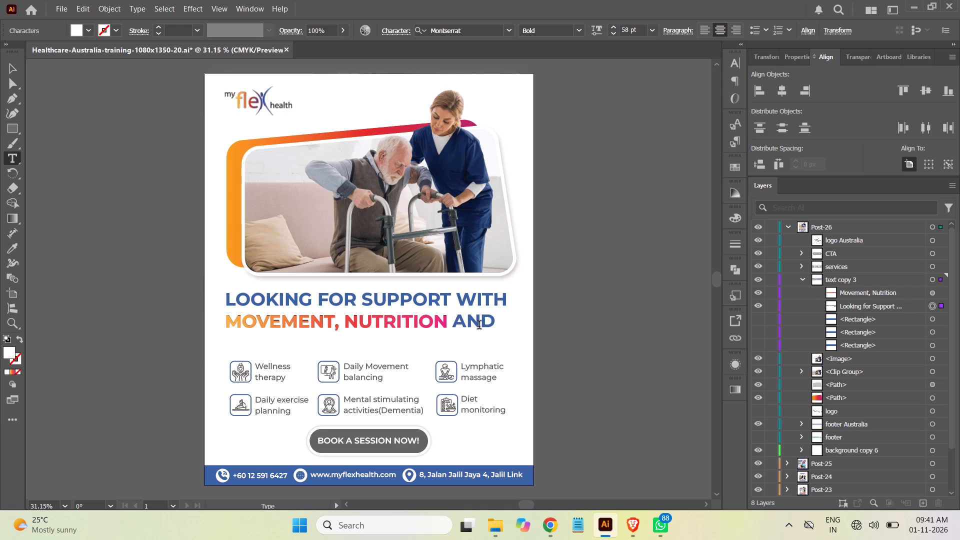
key("space")
key("space")
key("space")
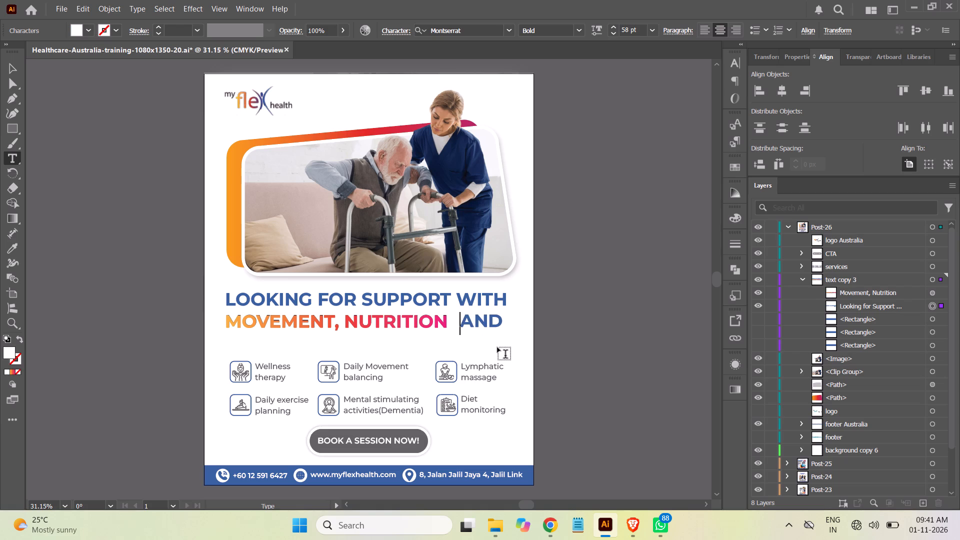
left_click(15, 68)
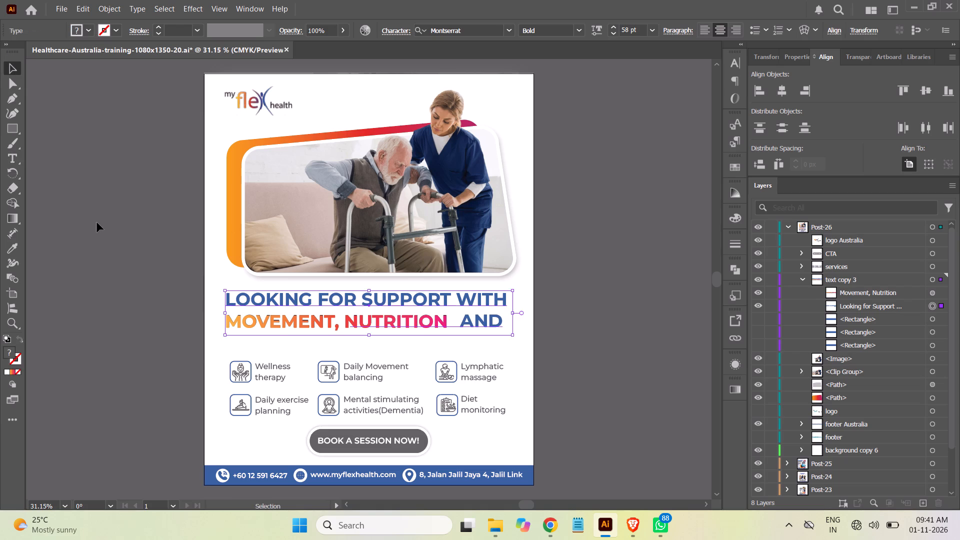
left_click(97, 222)
Move the gradient "MOVEMENT, NUTRITION" text about 28.5 px right along its baseline, closer to "AND".
left_click(303, 326)
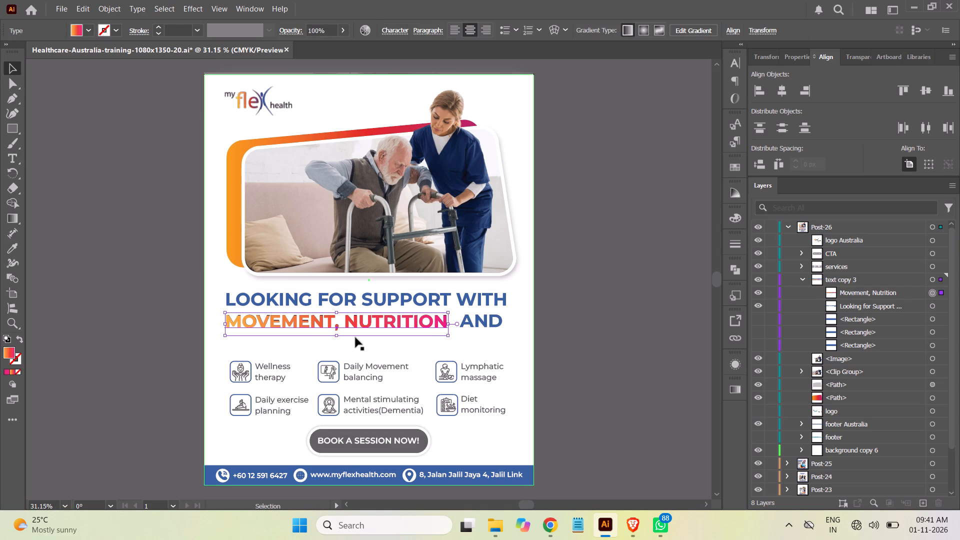
key("Right")
key("Right")
key("Right")
key("Right")
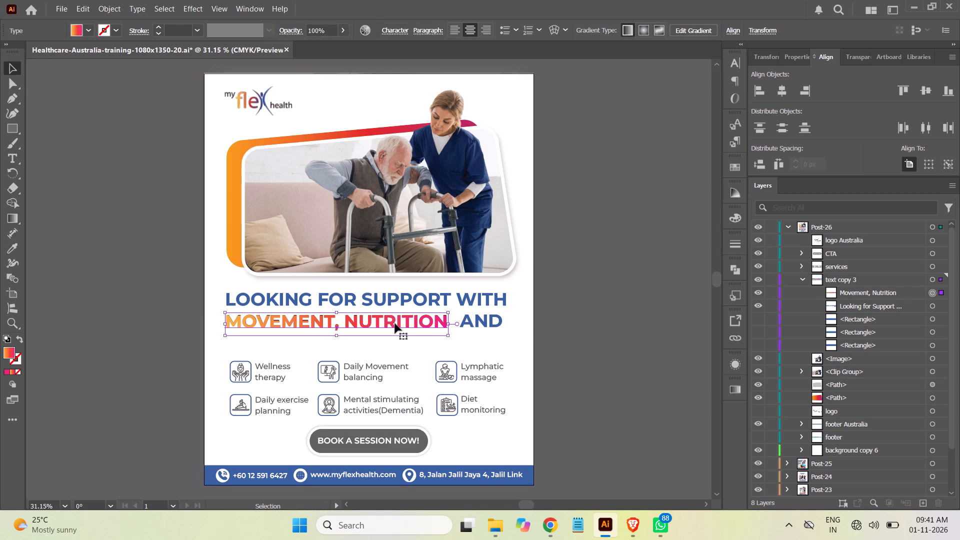
left_click_drag(390, 322, 392, 322)
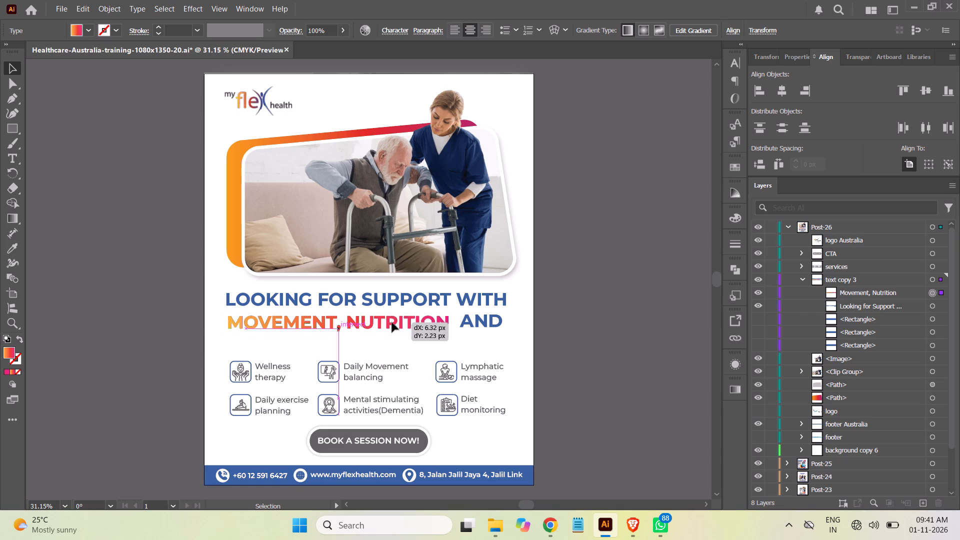
left_click_drag(392, 322, 398, 323)
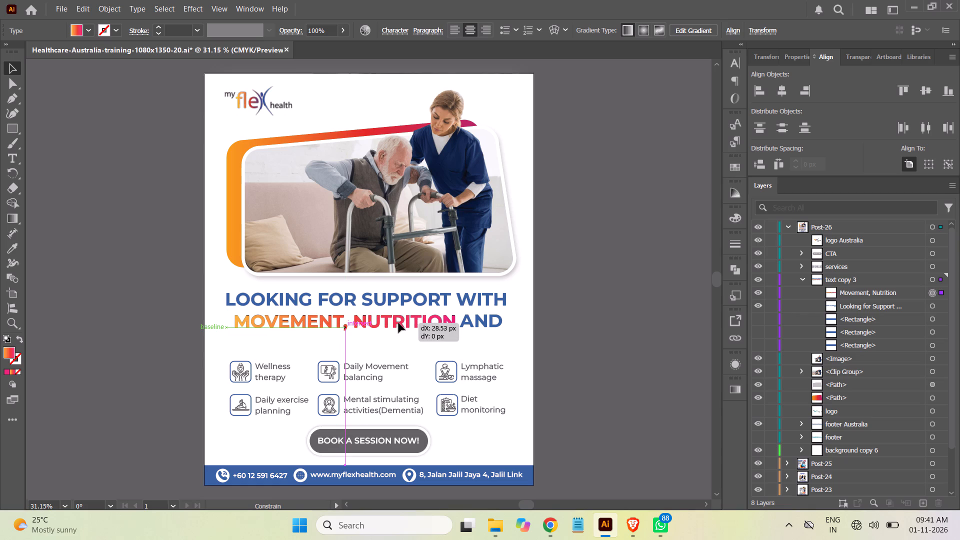
left_click_drag(398, 323, 398, 323)
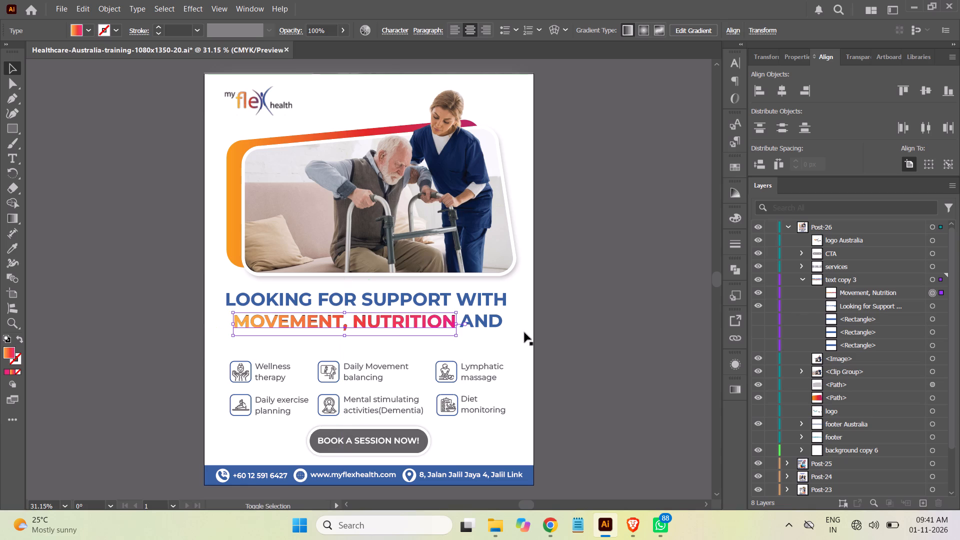
left_click(603, 332)
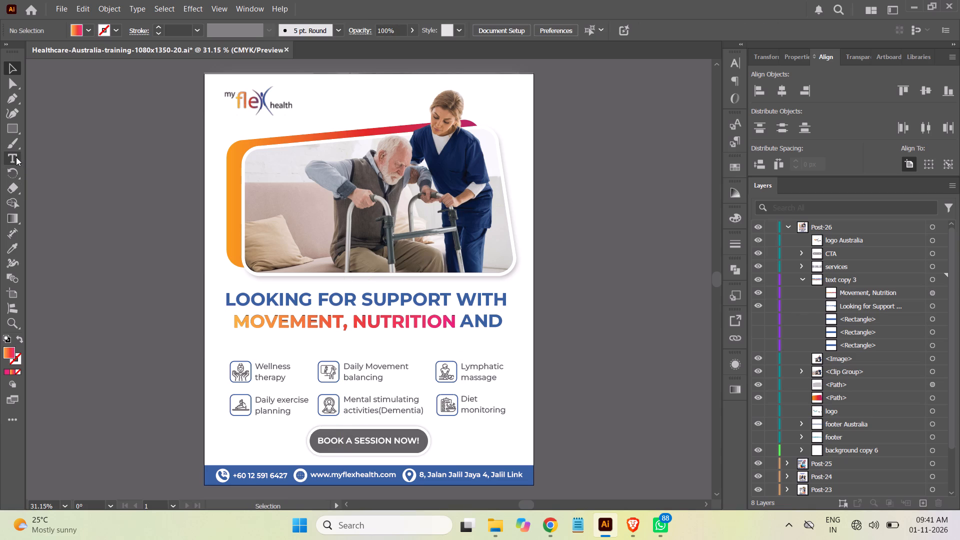
Paste the cut "WELLNESS ?" as a separate text object on the empty canvas beside the Post-26 artboard.
left_click(16, 157)
left_click(117, 288)
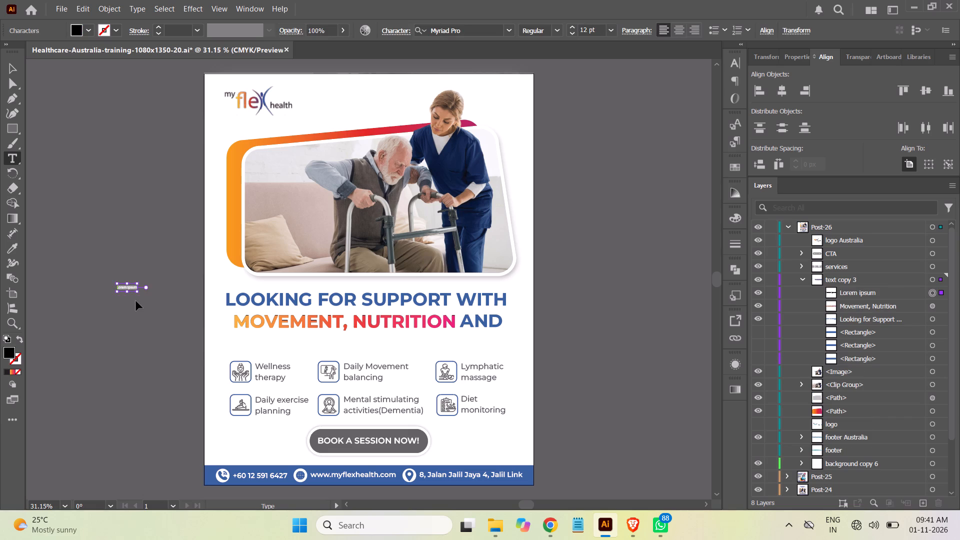
key("ctrl+v")
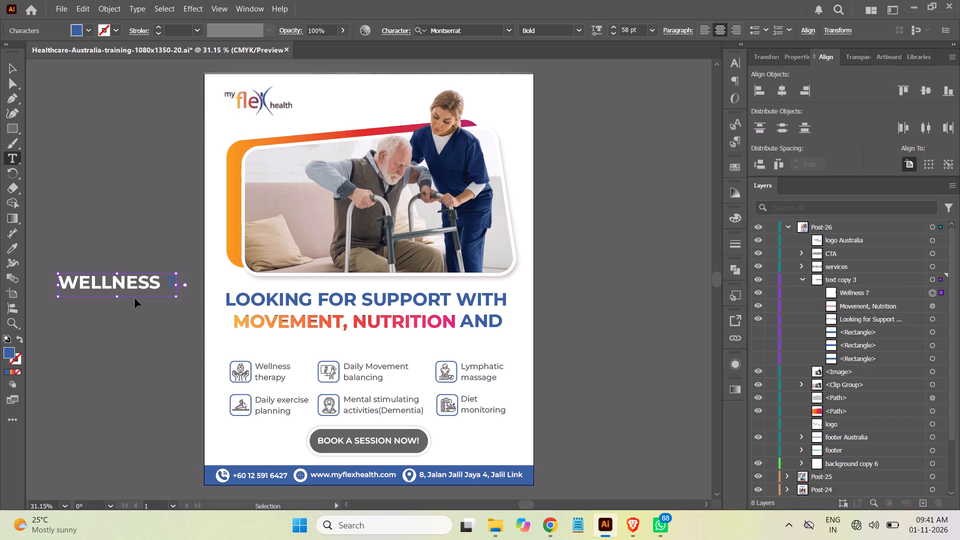
left_click(13, 69)
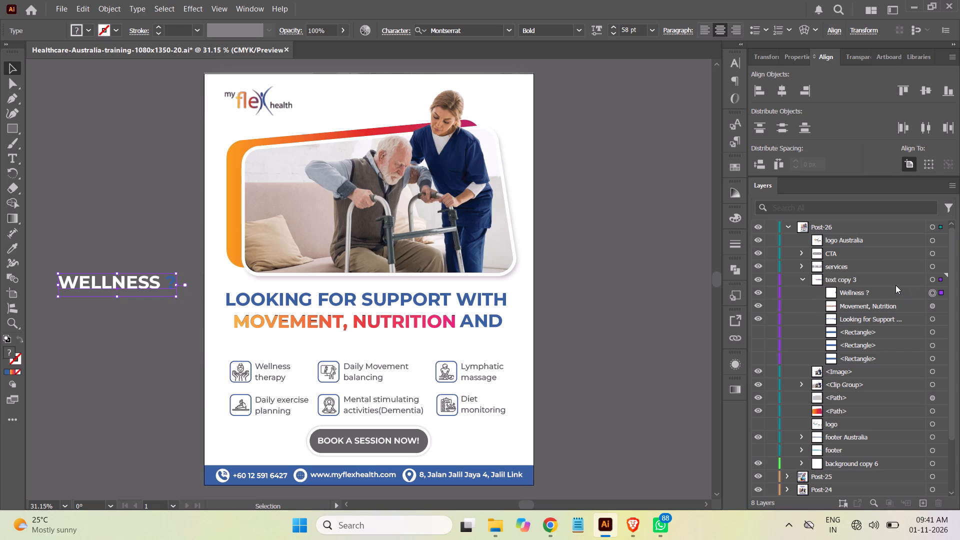
Add a fill to the "WELLNESS ?" text object and set it to the linear orange-to-pink gradient.
left_click(882, 293)
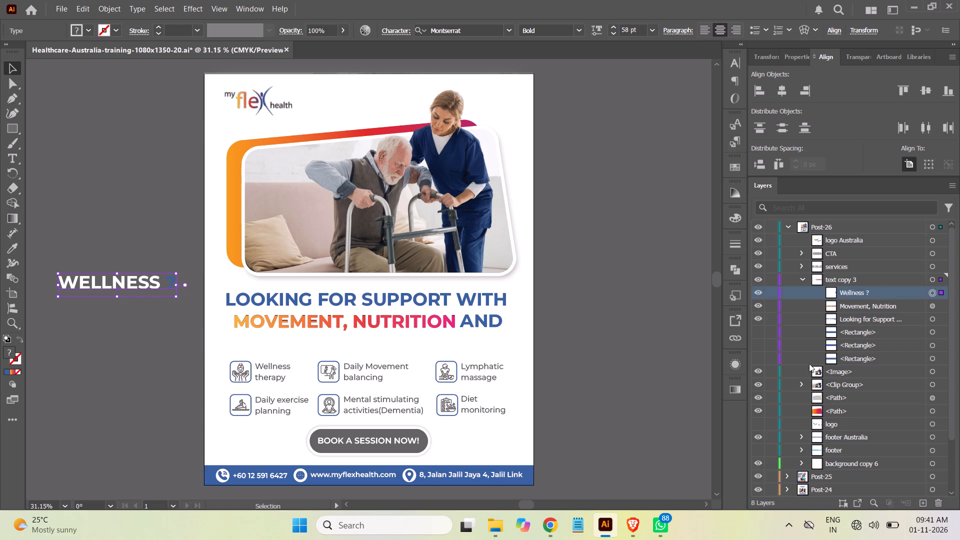
left_click(735, 365)
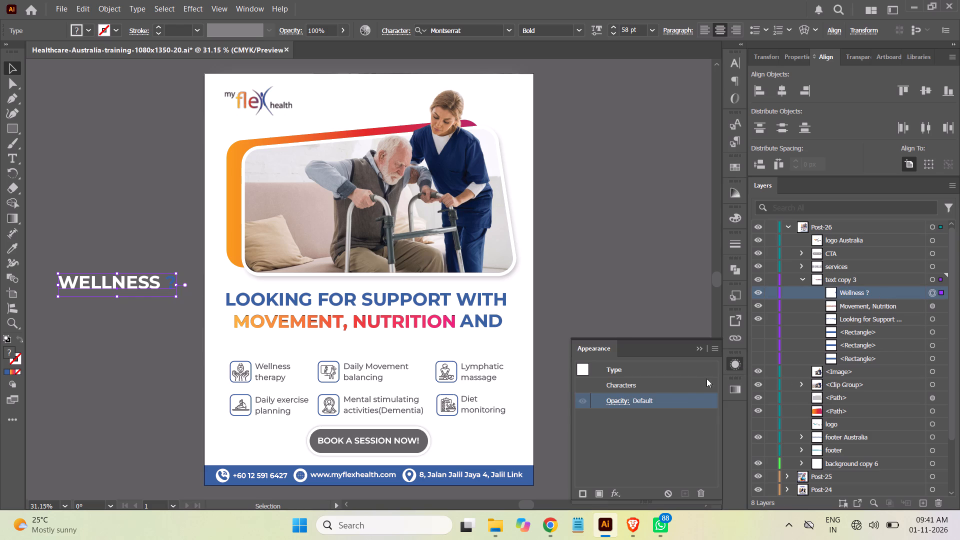
left_click(598, 496)
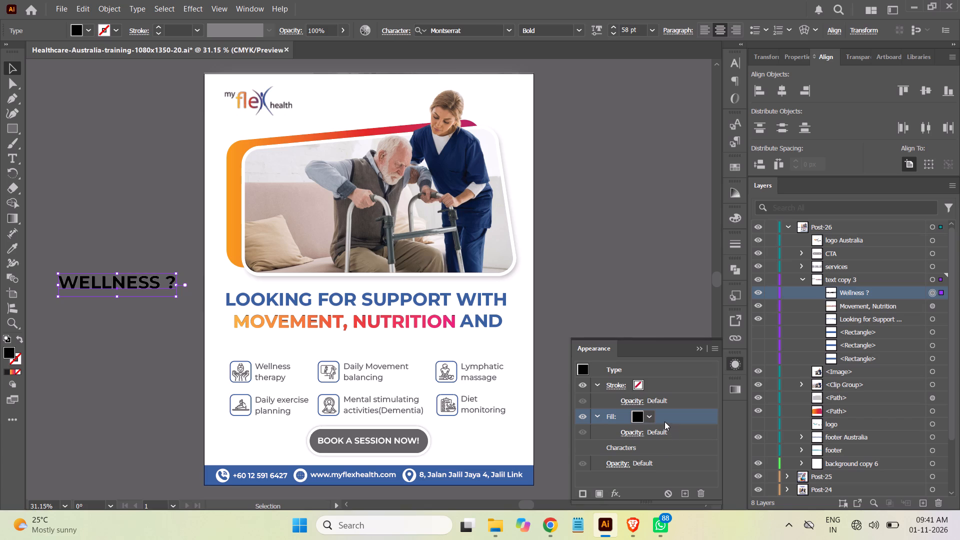
left_click(647, 417)
left_click(565, 357)
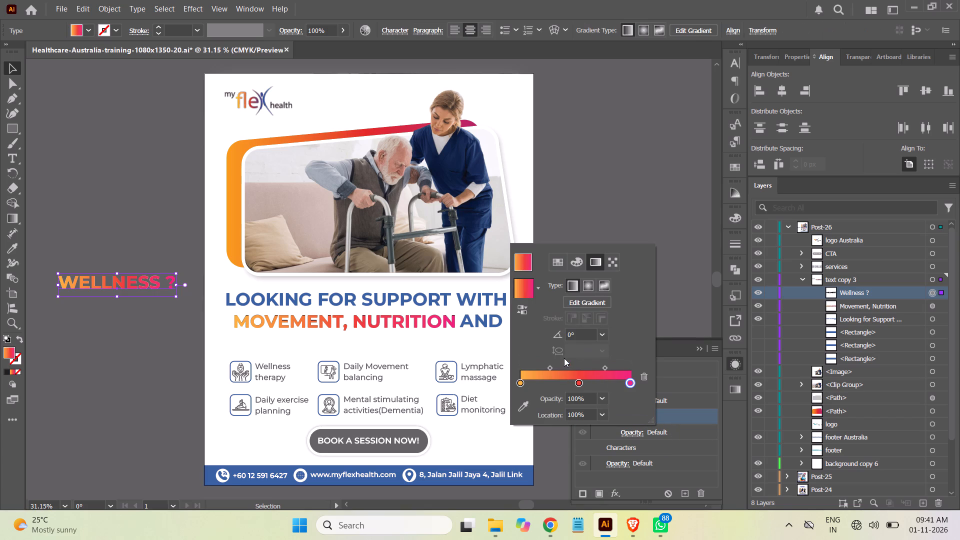
left_click(680, 259)
left_click(699, 349)
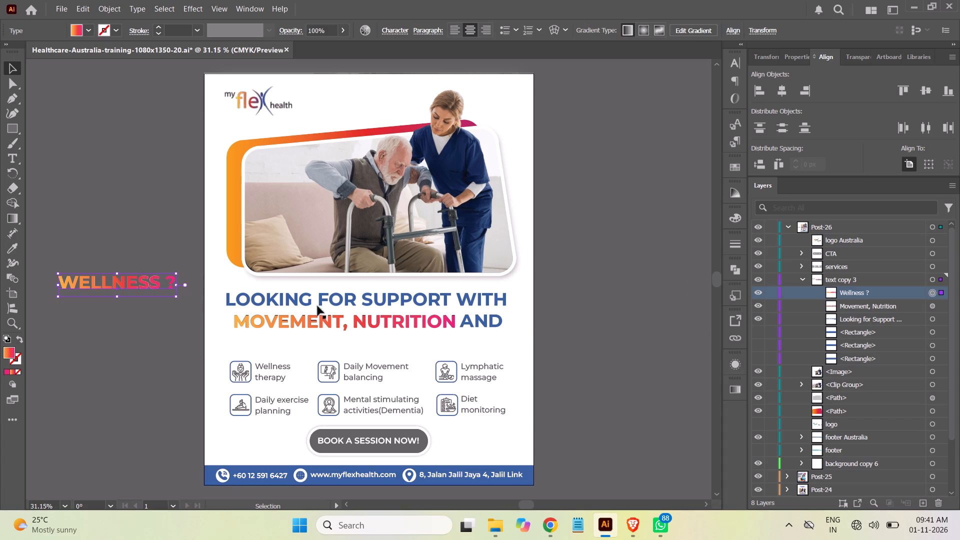
Move the gradient "WELLNESS ?" text onto the artboard as the headline's third line, roughly centred below "MOVEMENT, NUTRITION AND".
left_click_drag(131, 286, 482, 348)
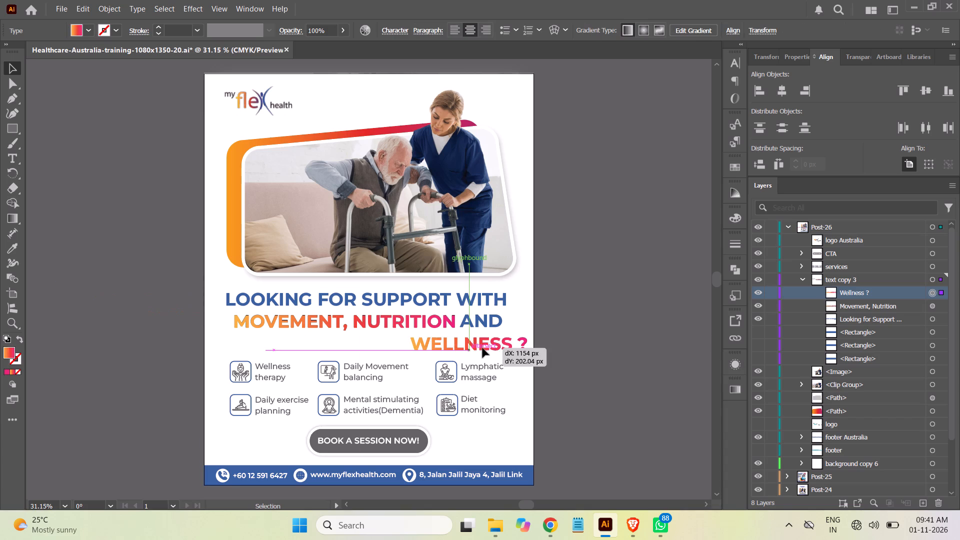
left_click_drag(482, 348, 385, 345)
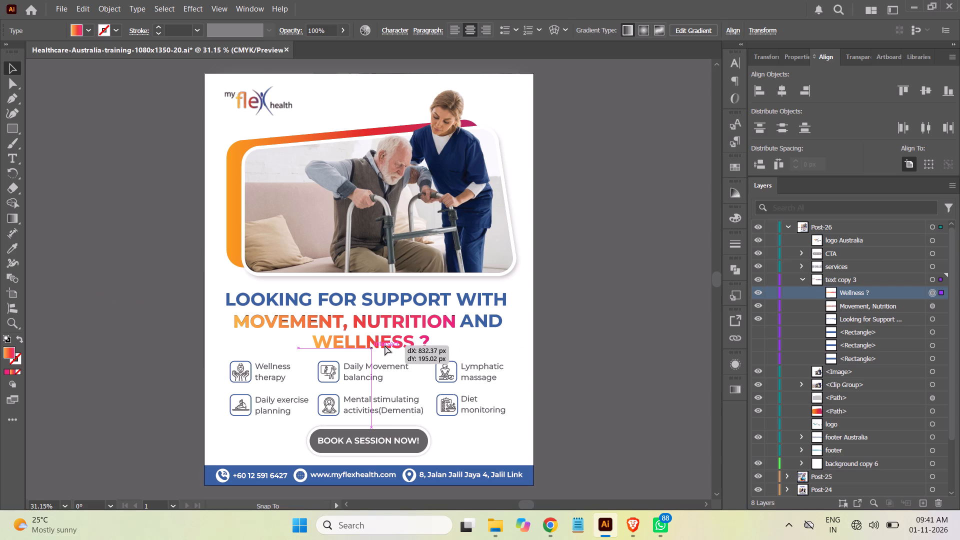
left_click_drag(385, 345, 386, 345)
left_click(606, 338)
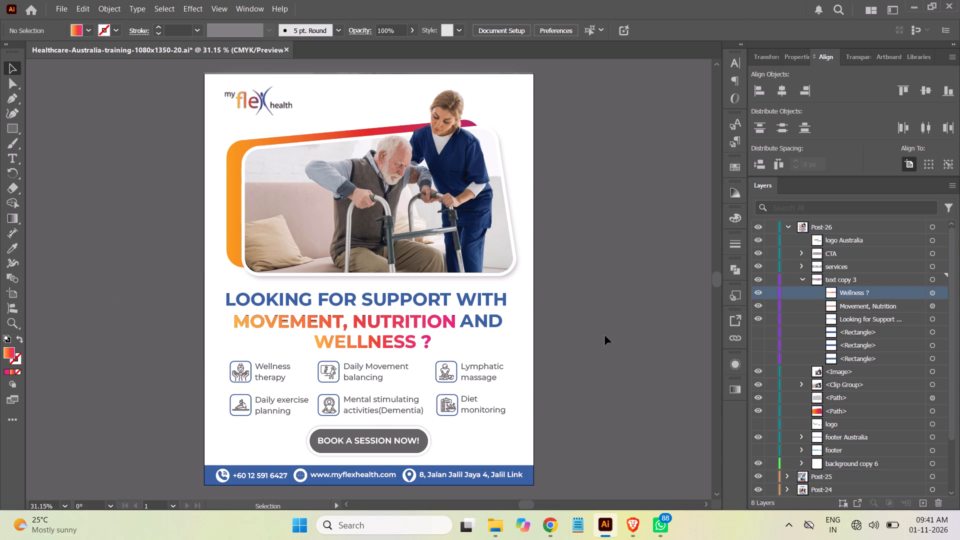
Save the document.
key("ctrl+s")
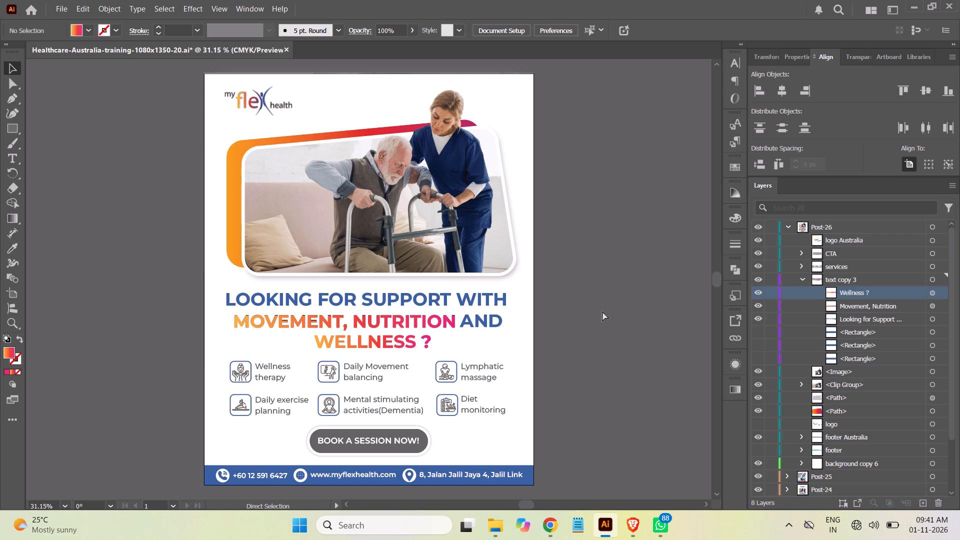